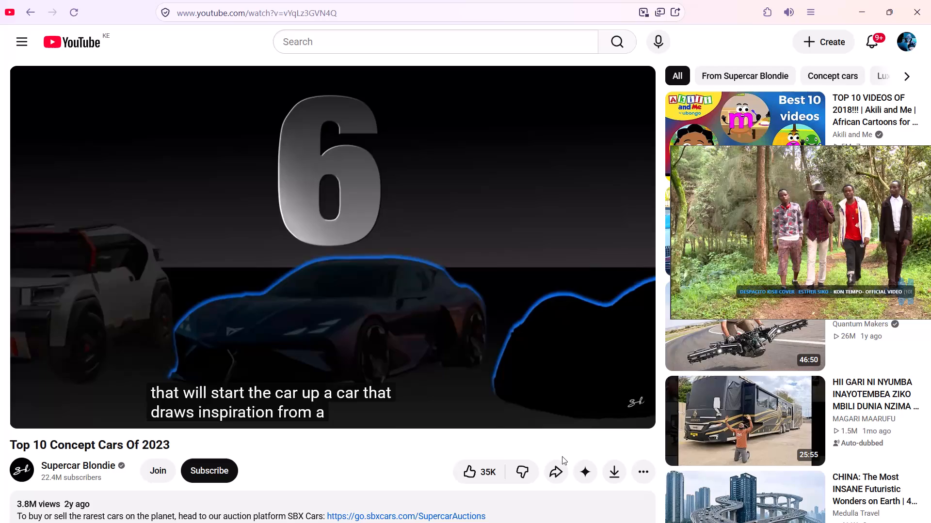
Pause the Top 10 Concept Cars Of 2023 video and switch to the VirtualDJ main window.
left_click(426, 273)
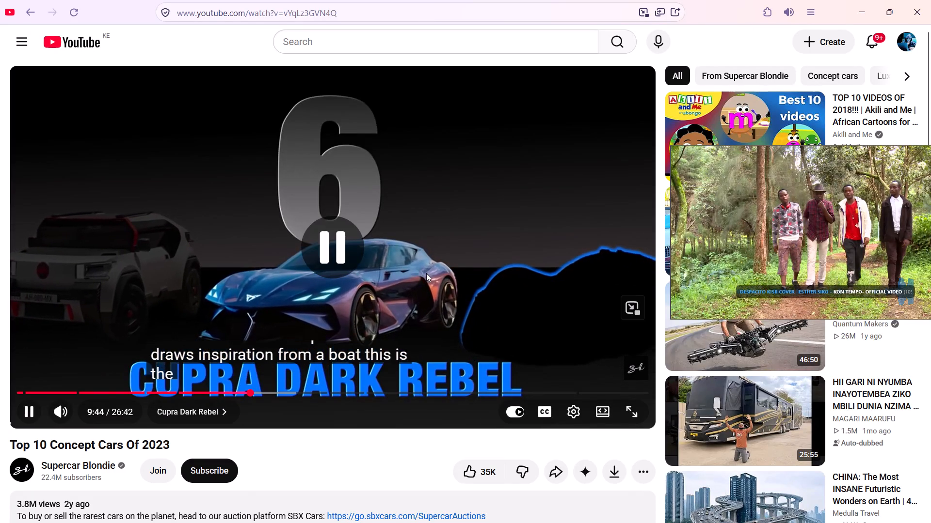
left_click(858, 16)
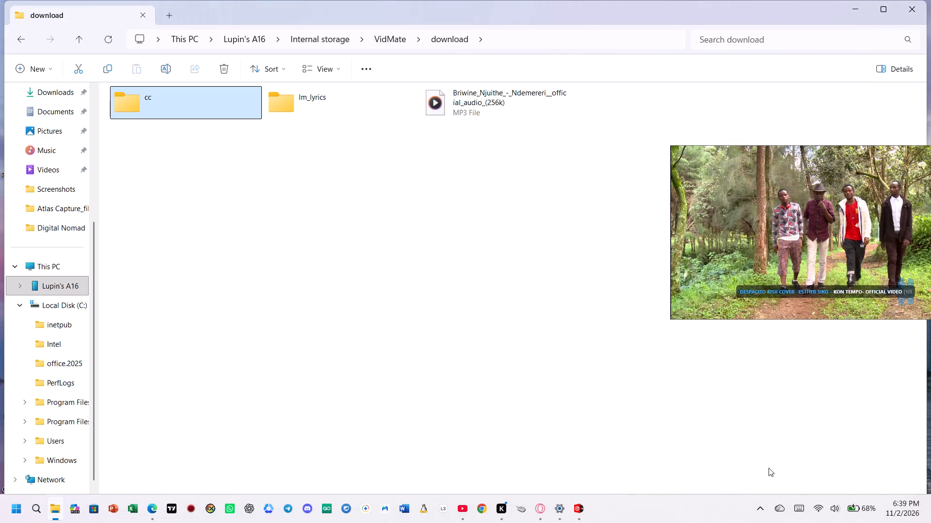
left_click(580, 511)
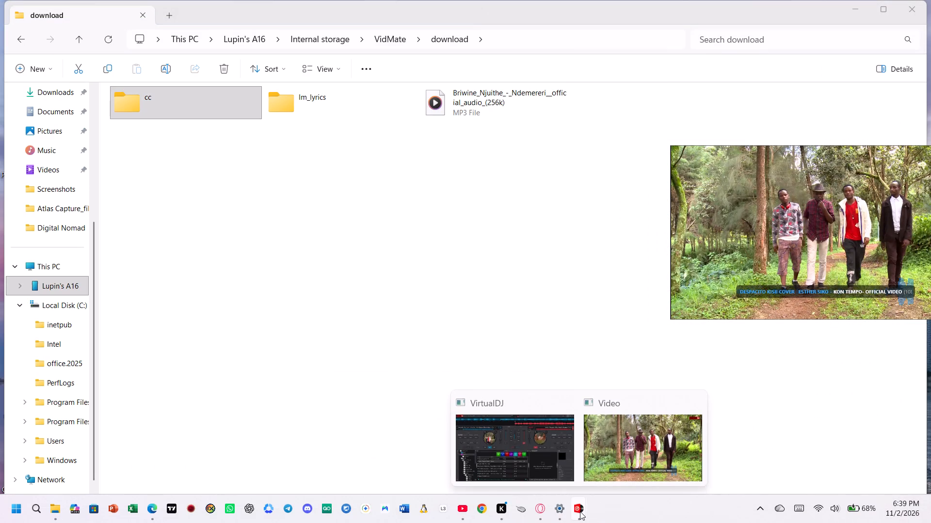
left_click(532, 440)
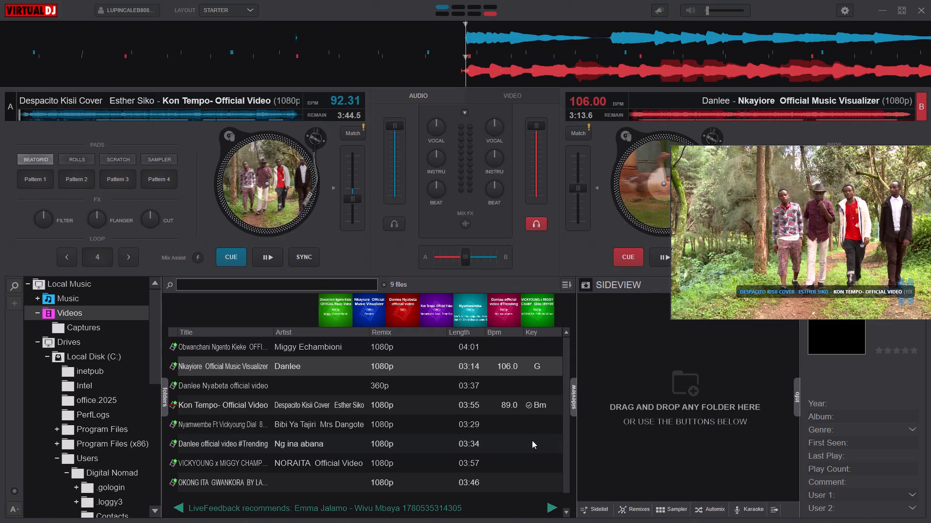
In the audio settings, set the outputs to Speaker + Headphone and apply the configuration.
left_click(843, 9)
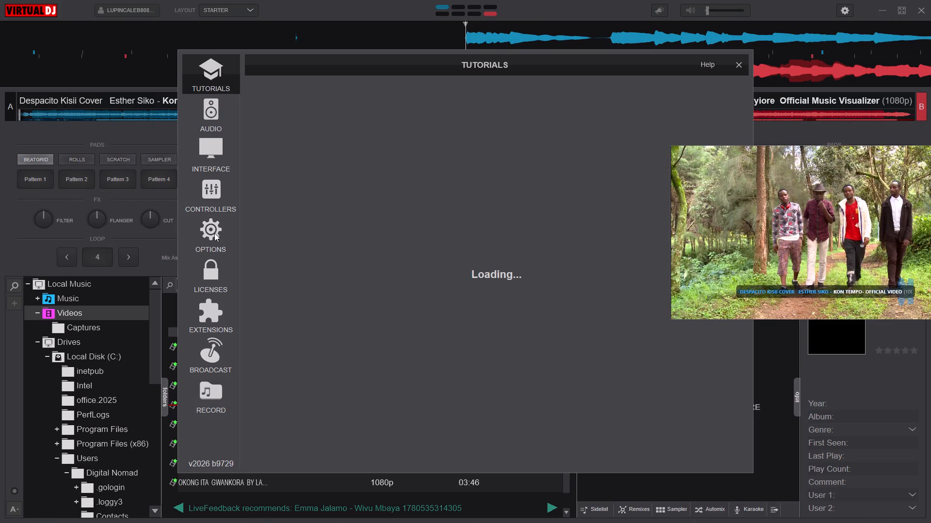
left_click(213, 101)
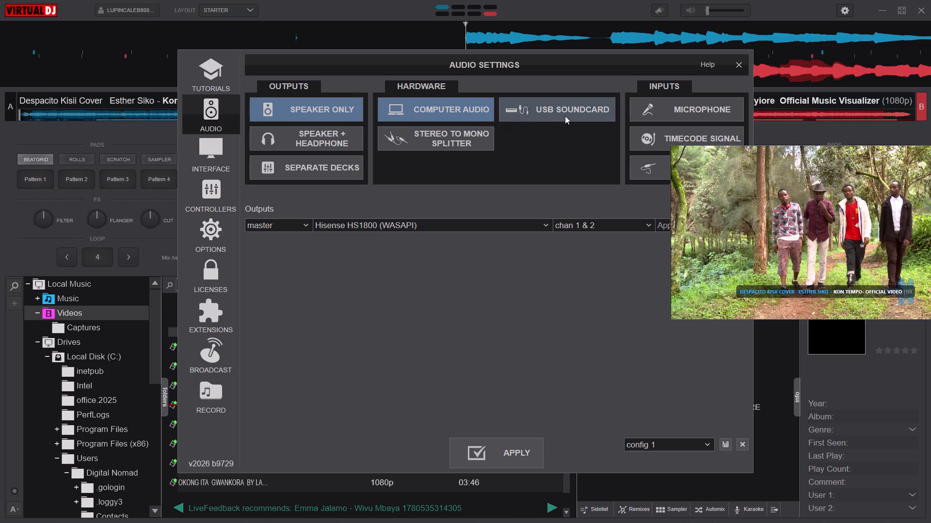
left_click(302, 131)
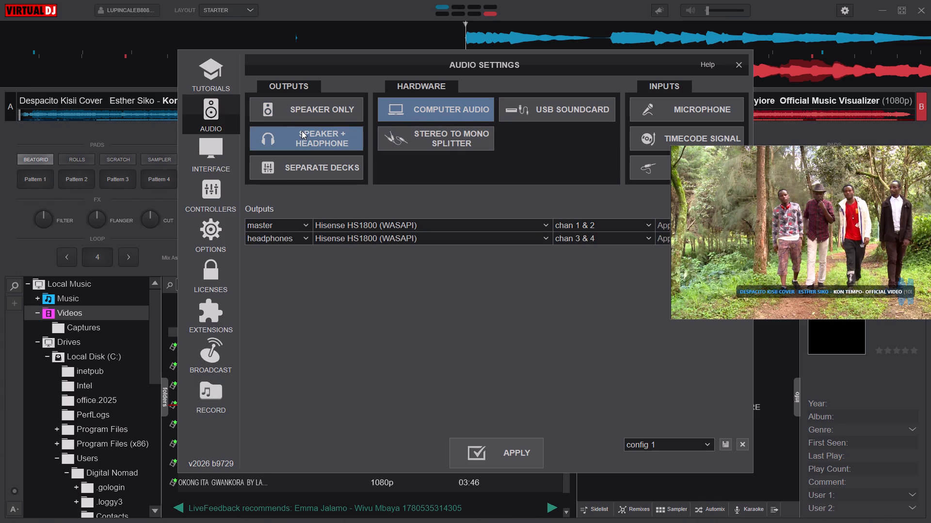
left_click(489, 451)
double_click(489, 451)
Move the floating video window clear of the audio output rows and reapply the Speaker + Headphone setup.
left_click(430, 222)
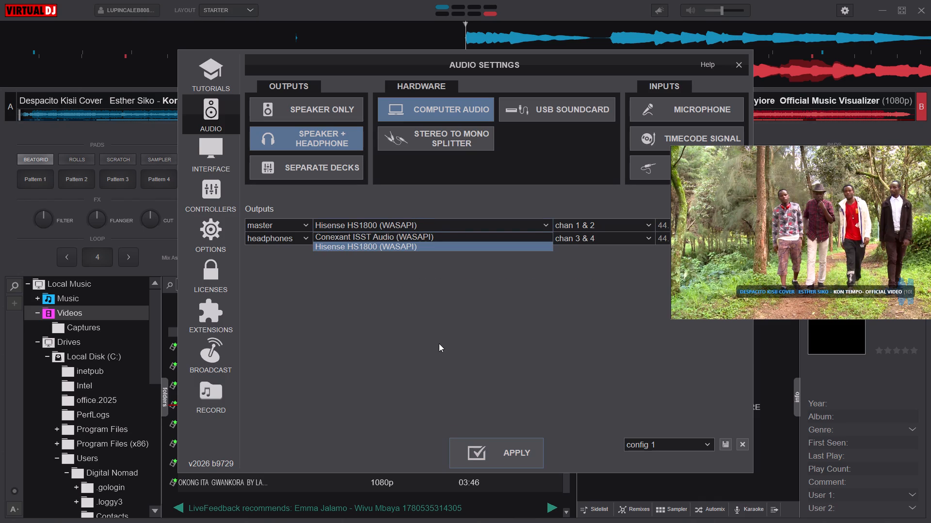
left_click(513, 464)
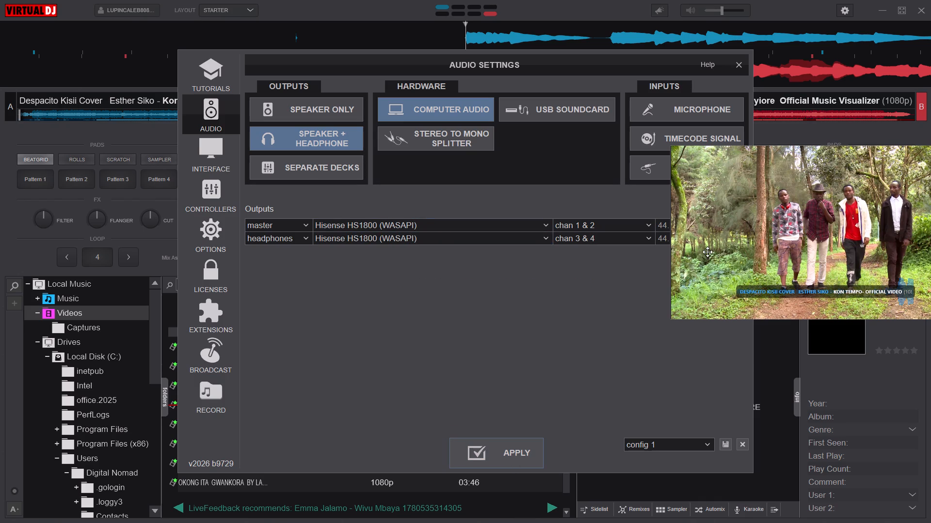
left_click_drag(759, 220, 819, 343)
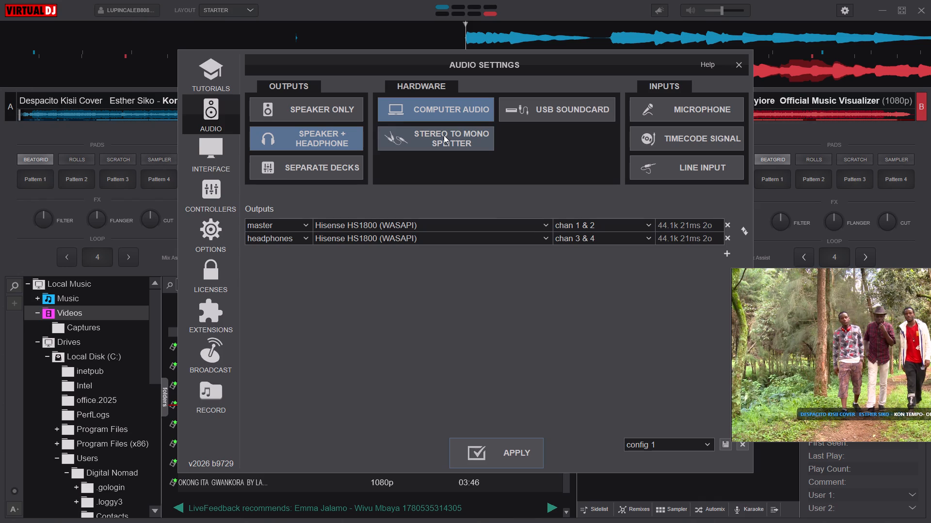
double_click(501, 458)
left_click(473, 451)
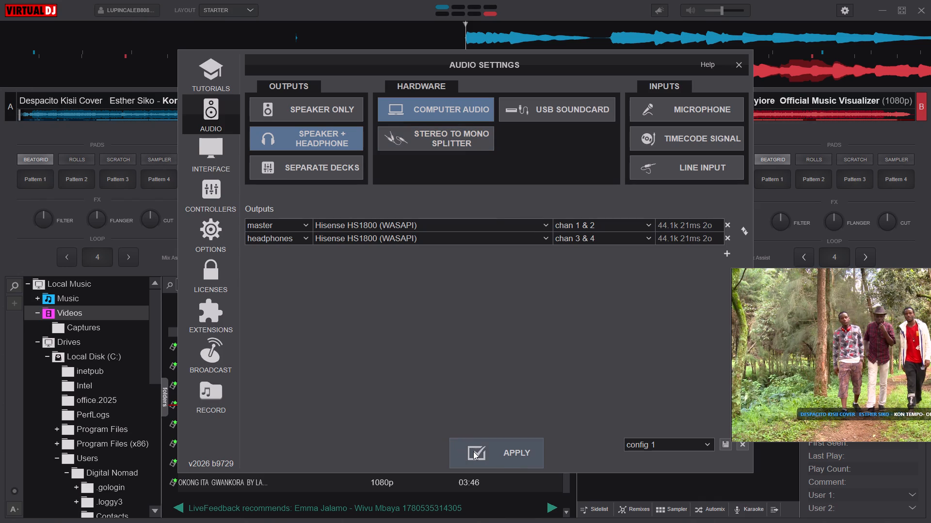
double_click(473, 451)
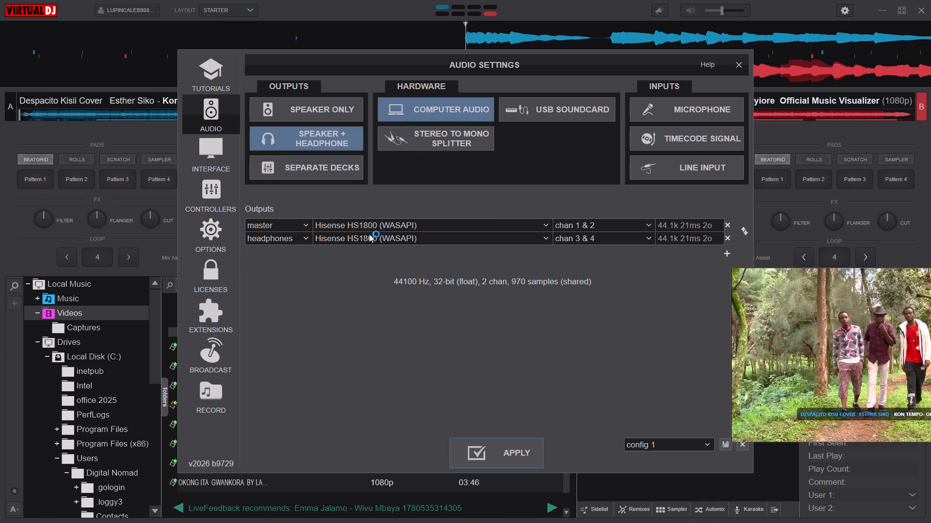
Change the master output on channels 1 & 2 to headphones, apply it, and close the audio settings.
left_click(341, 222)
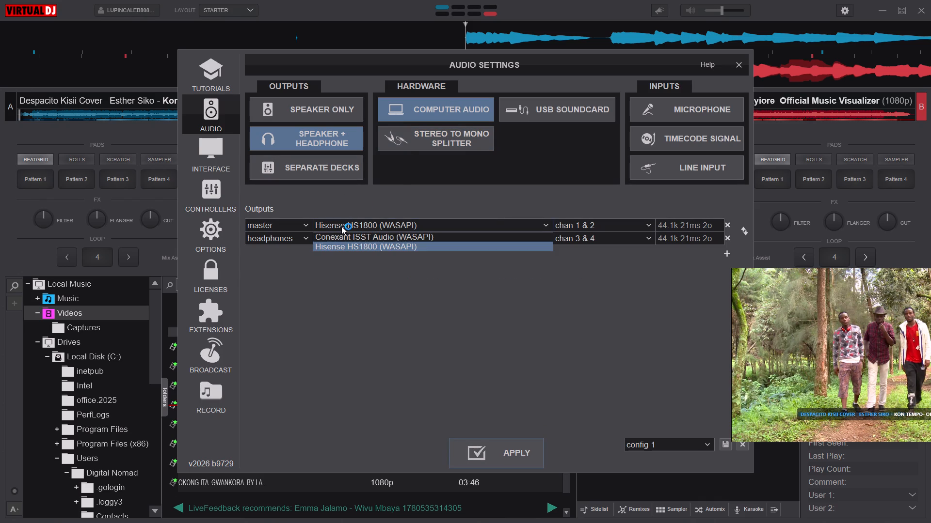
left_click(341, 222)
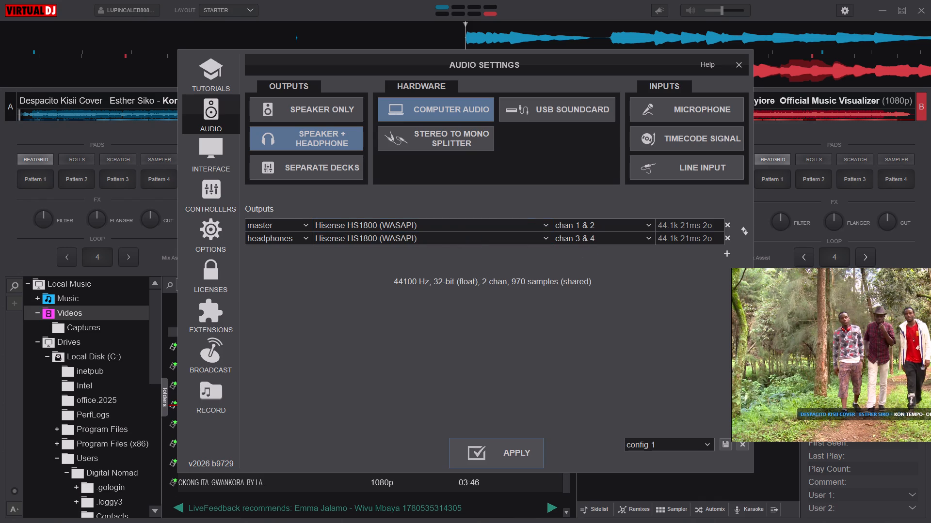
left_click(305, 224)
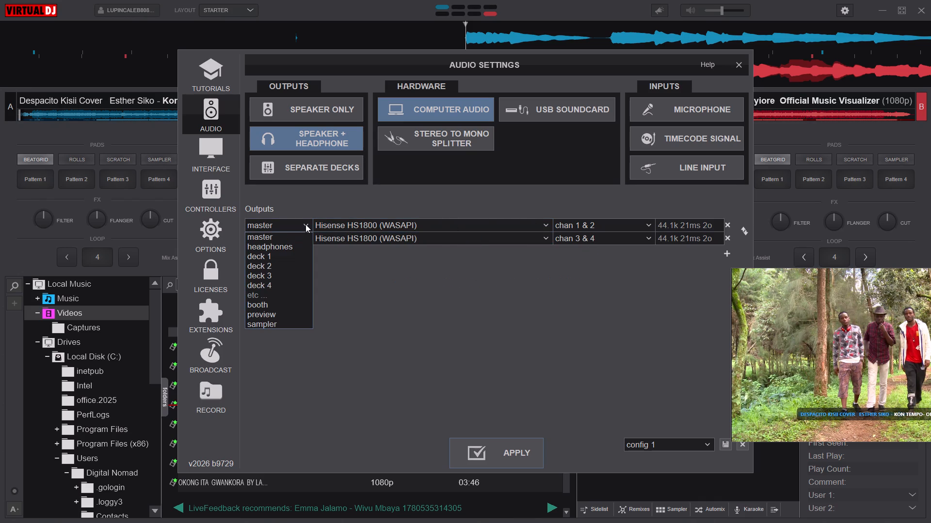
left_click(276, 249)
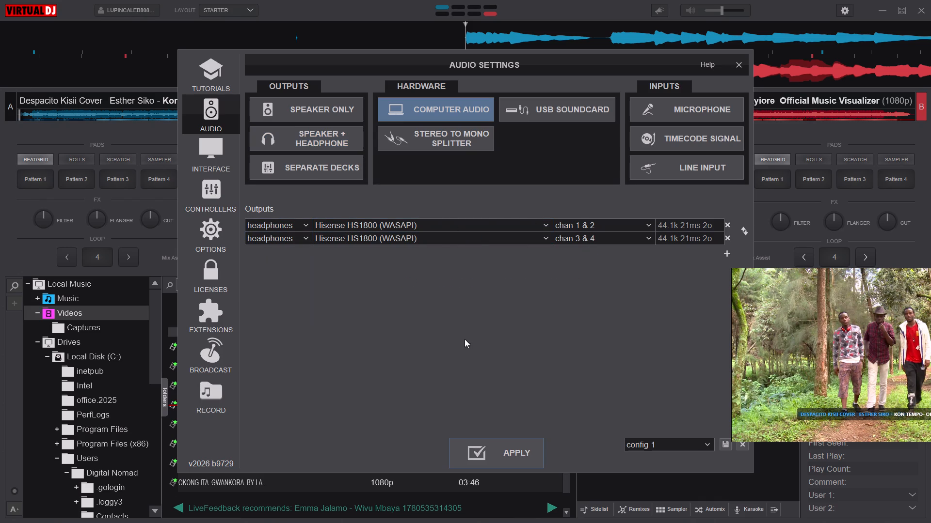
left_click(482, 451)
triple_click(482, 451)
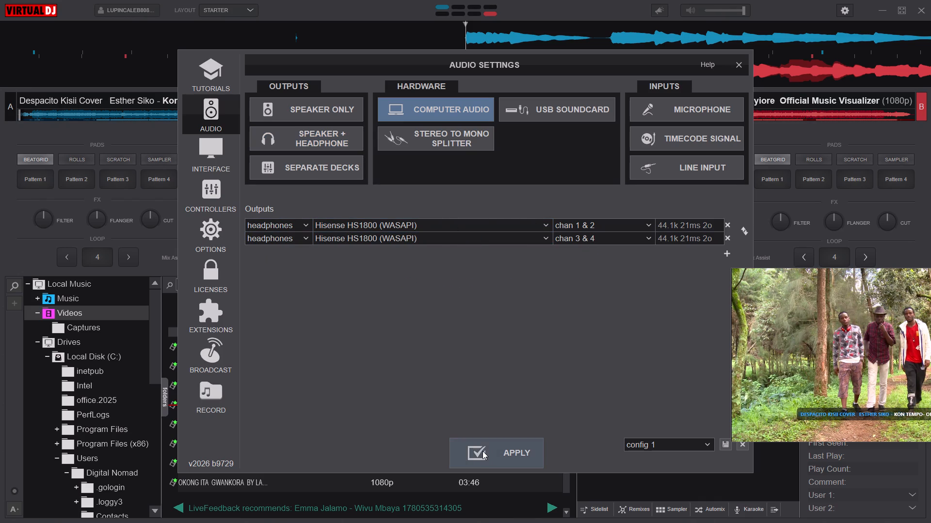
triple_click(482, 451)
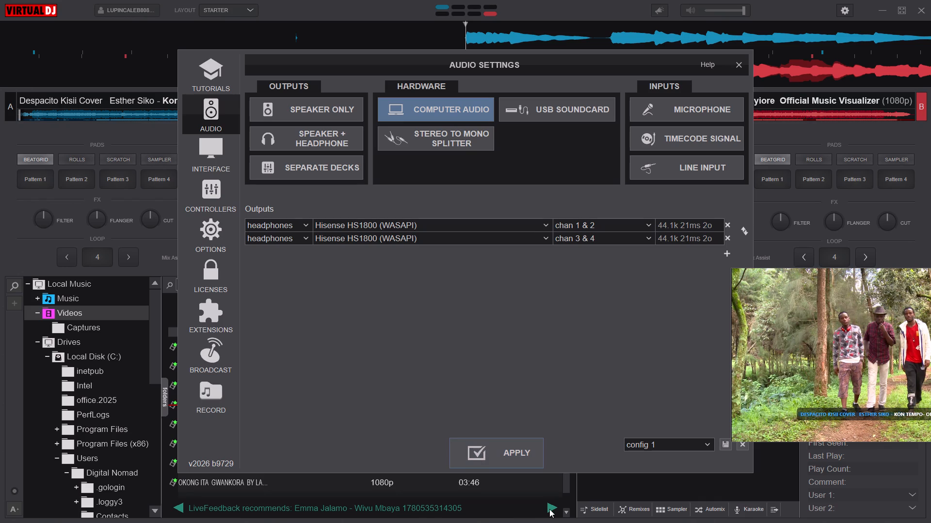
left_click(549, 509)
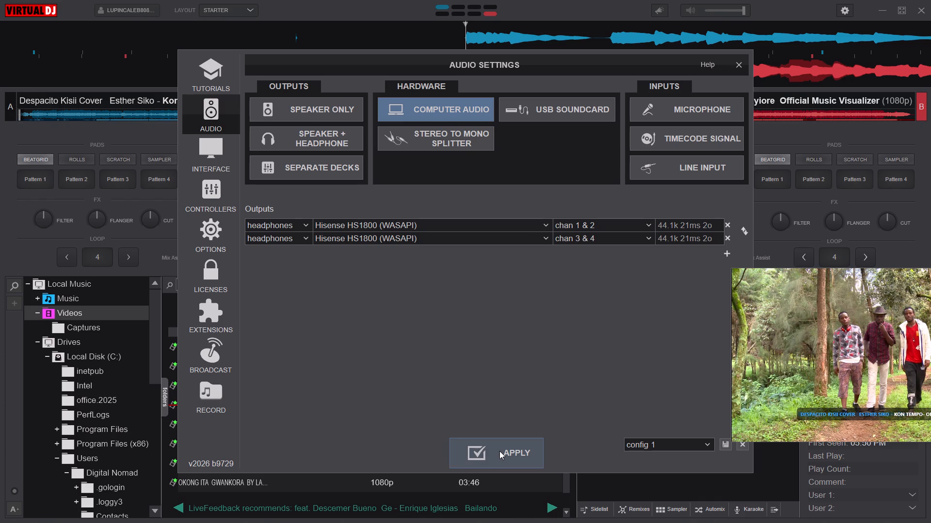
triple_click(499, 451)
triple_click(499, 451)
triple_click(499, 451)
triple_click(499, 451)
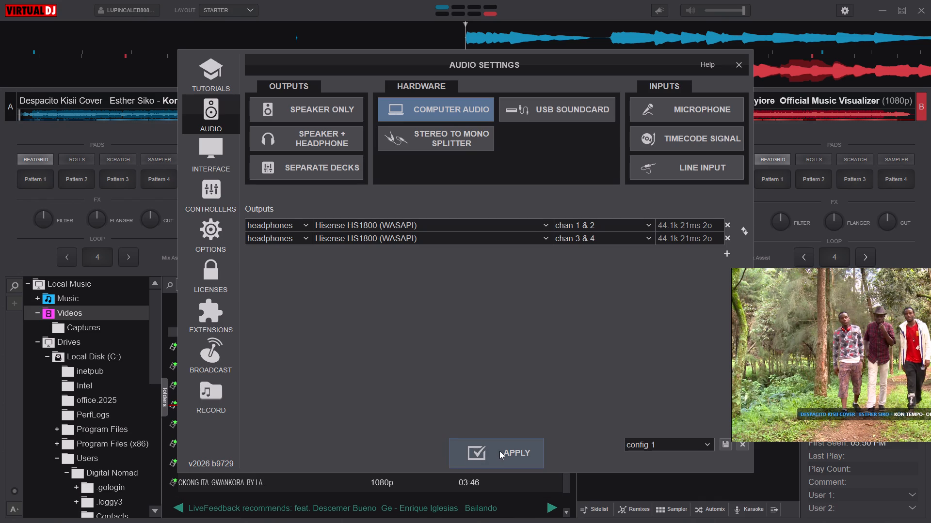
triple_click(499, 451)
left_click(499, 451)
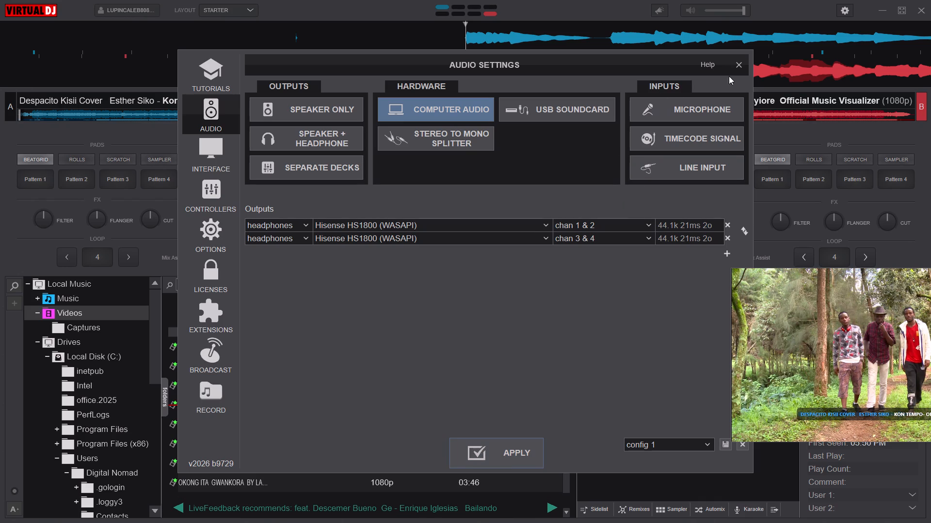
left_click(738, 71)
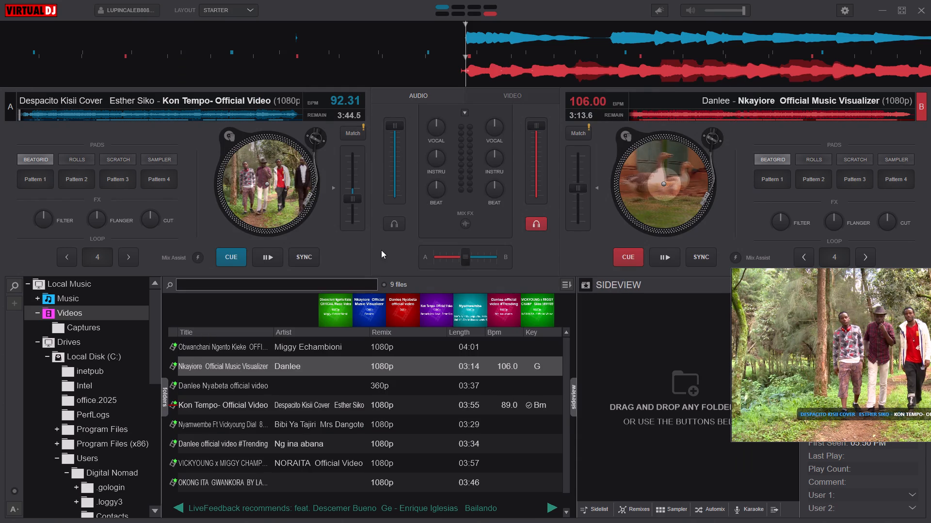
Play the Kon Tempo track on deck A briefly to test the sound, pausing it after a few seconds.
left_click(269, 258)
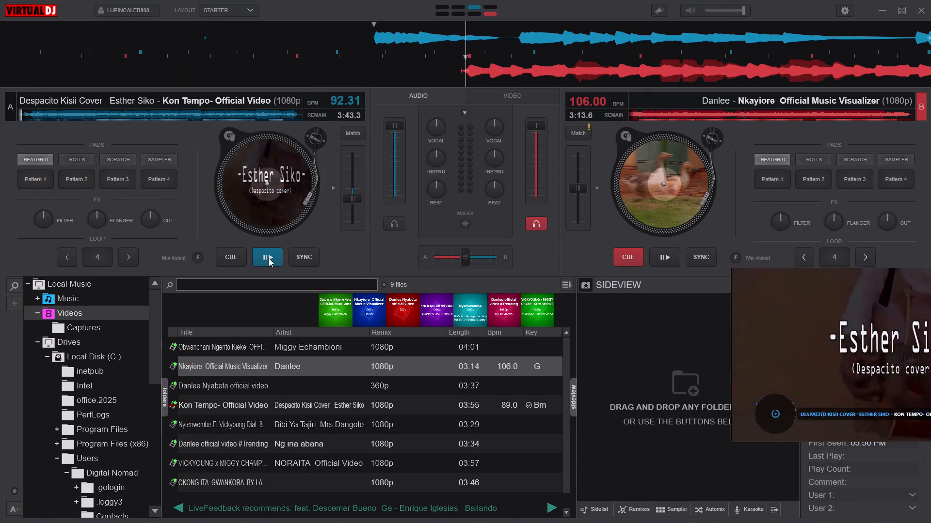
left_click(269, 258)
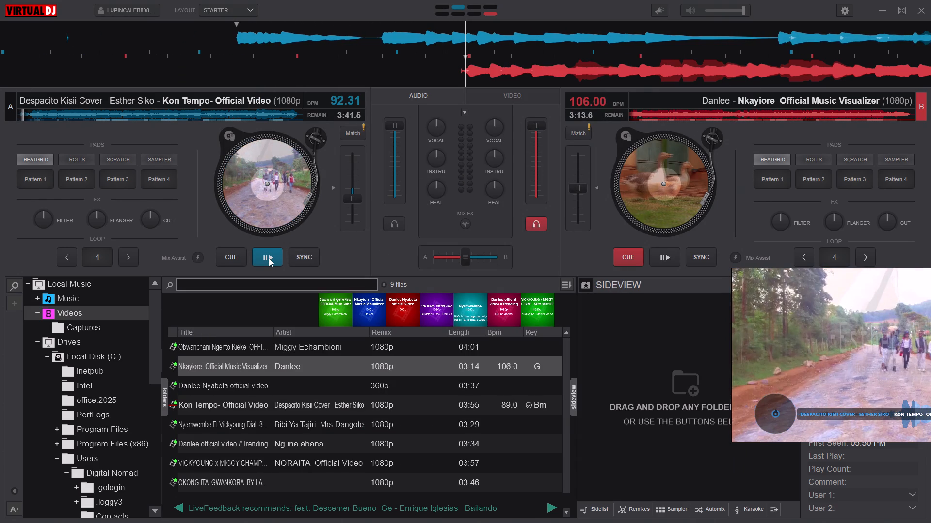
Reopen the audio settings and set the main volume to maximum.
left_click(839, 10)
left_click(718, 8)
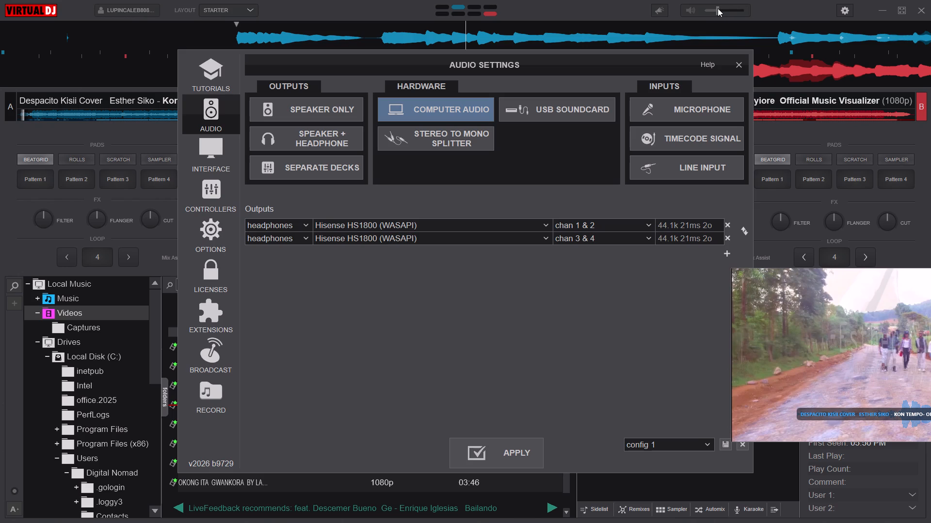
left_click_drag(718, 8, 753, 10)
left_click(849, 16)
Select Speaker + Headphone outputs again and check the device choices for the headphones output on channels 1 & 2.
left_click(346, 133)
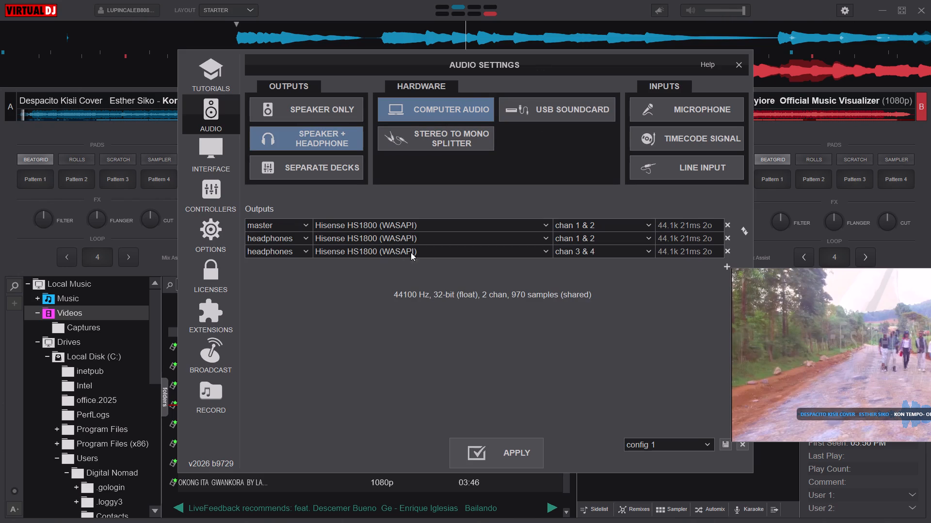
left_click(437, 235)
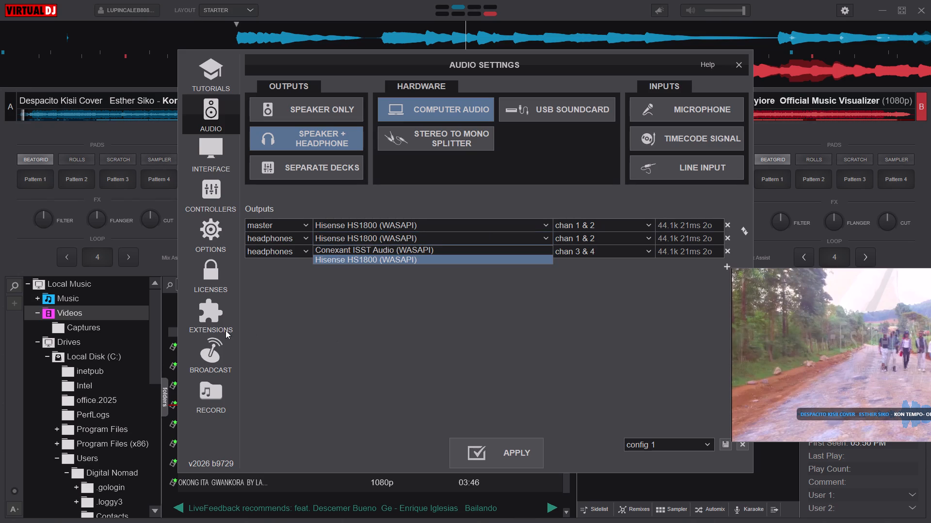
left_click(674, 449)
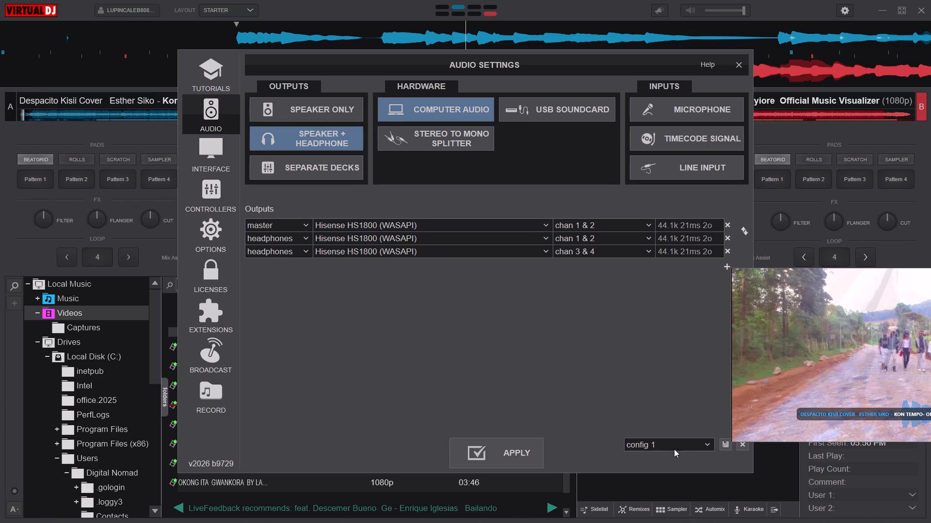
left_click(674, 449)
Set the hardware to Stereo to Mono Splitter with Speaker + Headphone outputs, without the duplicate headphones row, and apply.
left_click(417, 137)
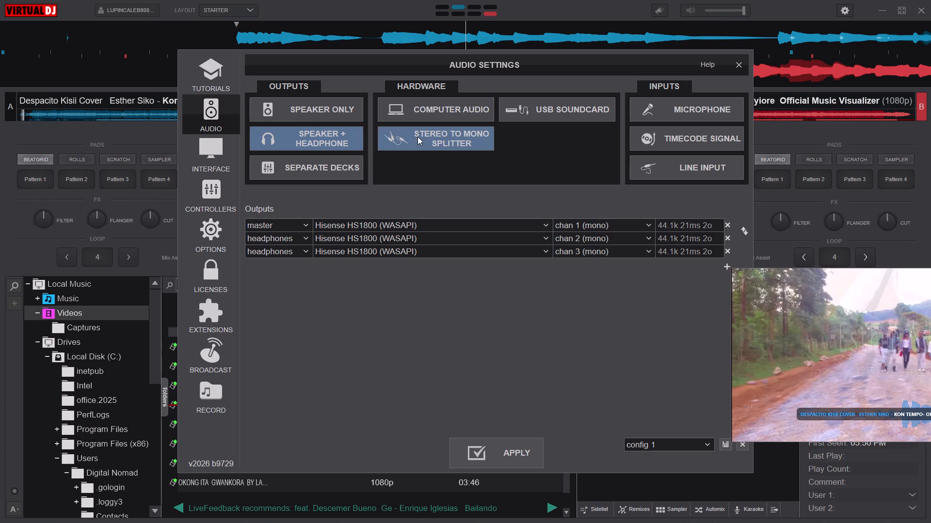
left_click(335, 130)
left_click(305, 114)
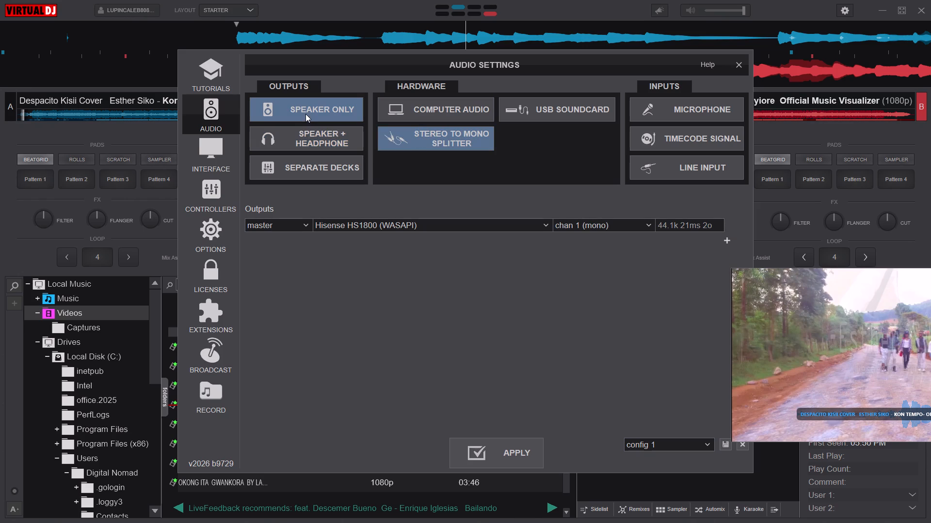
left_click(307, 138)
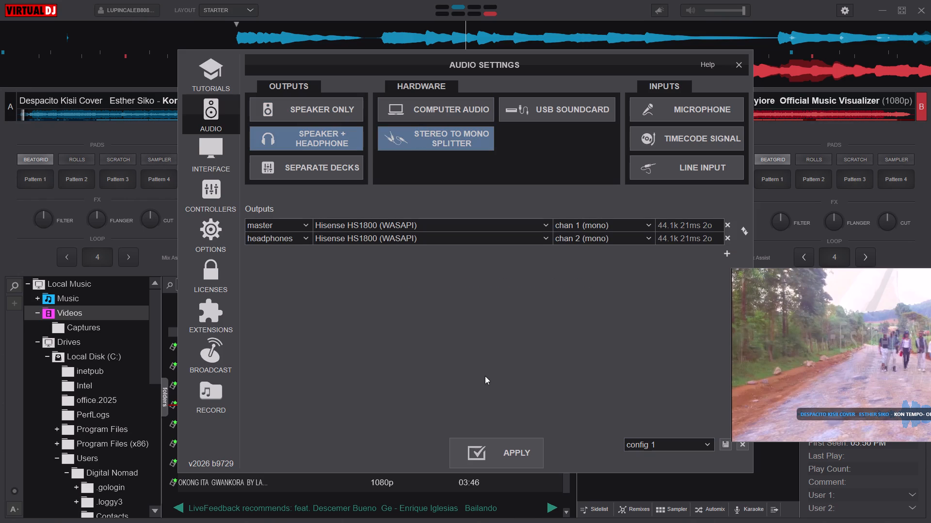
left_click(477, 449)
triple_click(477, 449)
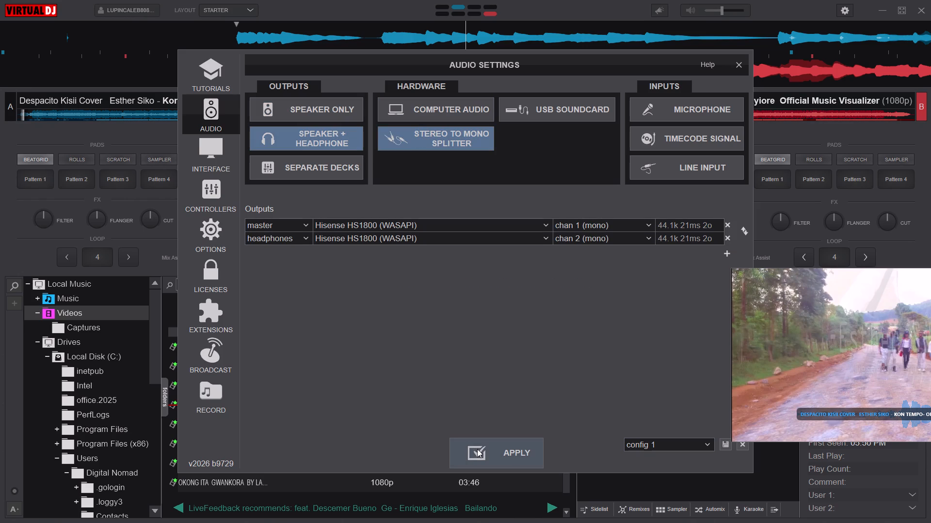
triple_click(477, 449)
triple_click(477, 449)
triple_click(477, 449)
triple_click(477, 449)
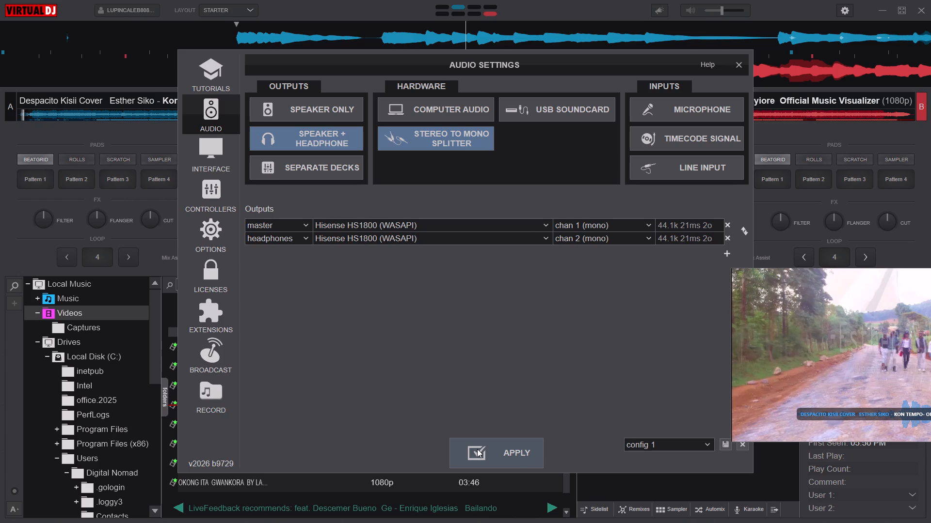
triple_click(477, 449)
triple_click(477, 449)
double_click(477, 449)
Switch the main interface skin to Default - Essentials.
left_click(211, 151)
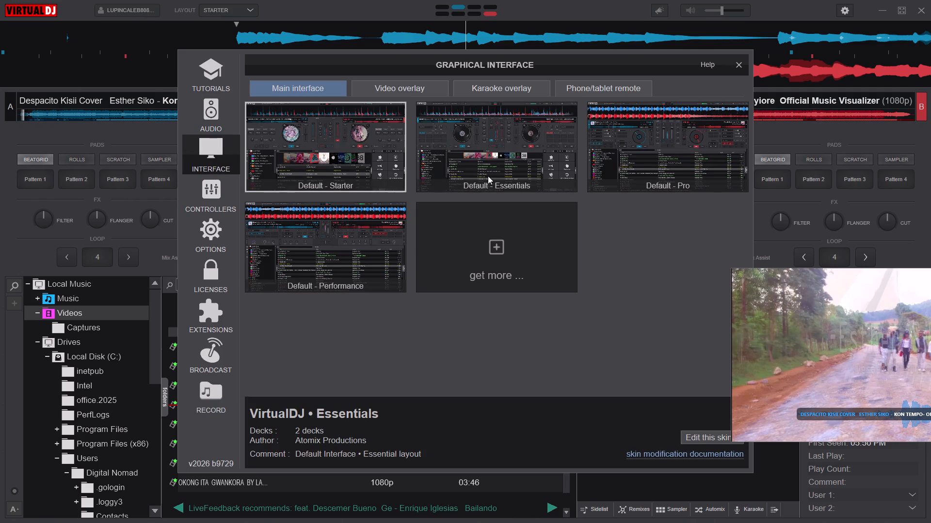
left_click(481, 148)
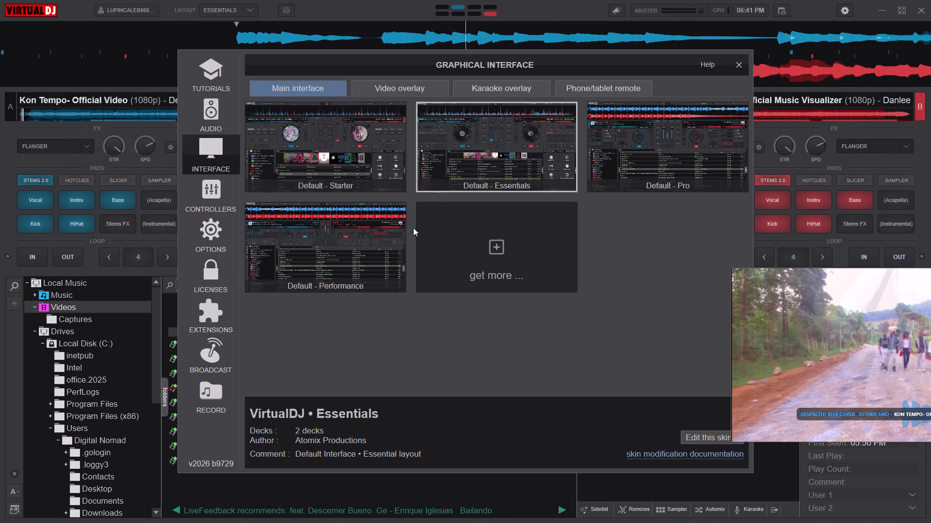
scroll(671, 354, "down", 2)
Reselect the Stereo to Mono Splitter hardware in the audio settings, apply the configuration and close the settings.
left_click(223, 111)
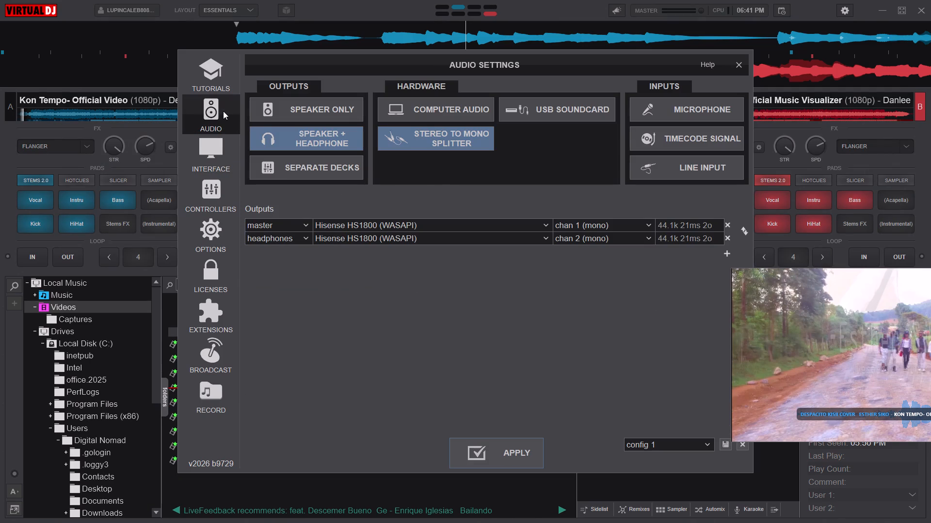
left_click(445, 114)
left_click(466, 139)
left_click(490, 452)
triple_click(490, 452)
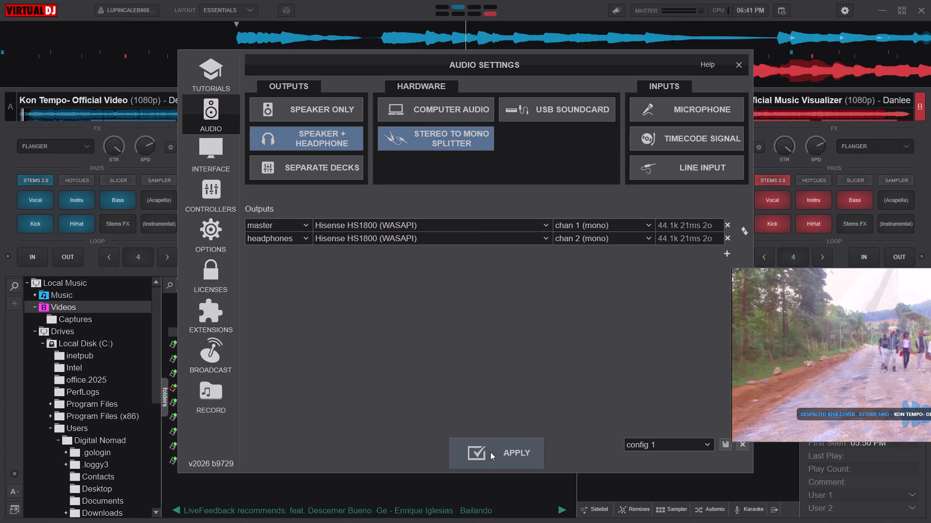
triple_click(490, 452)
triple_click(490, 452)
left_click(490, 452)
left_click(735, 66)
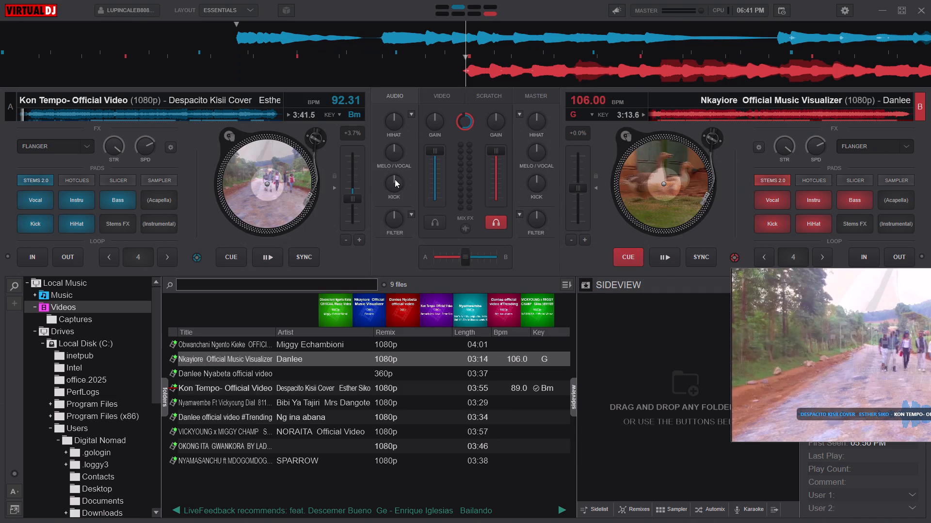
Play the Kon Tempo track on deck A and move the floating video preview over the sideview, fully on screen.
left_click(268, 253)
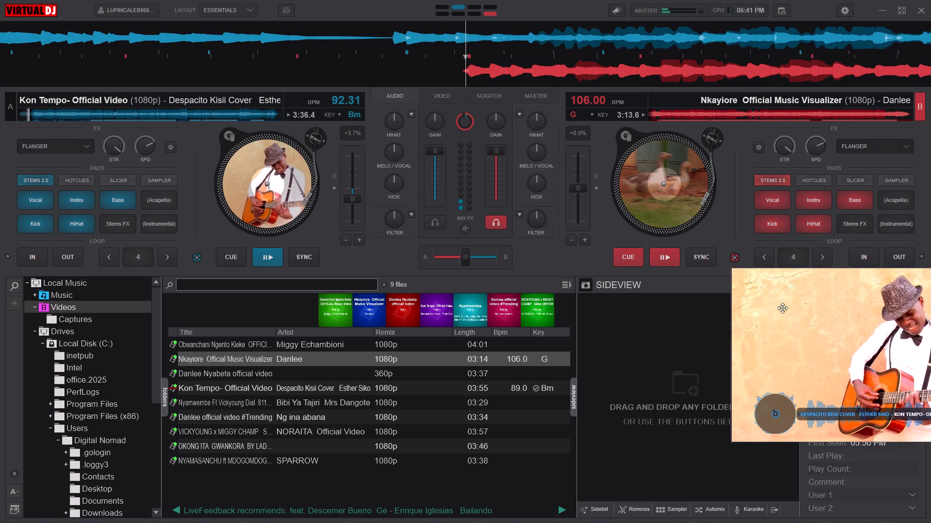
left_click_drag(783, 308, 641, 356)
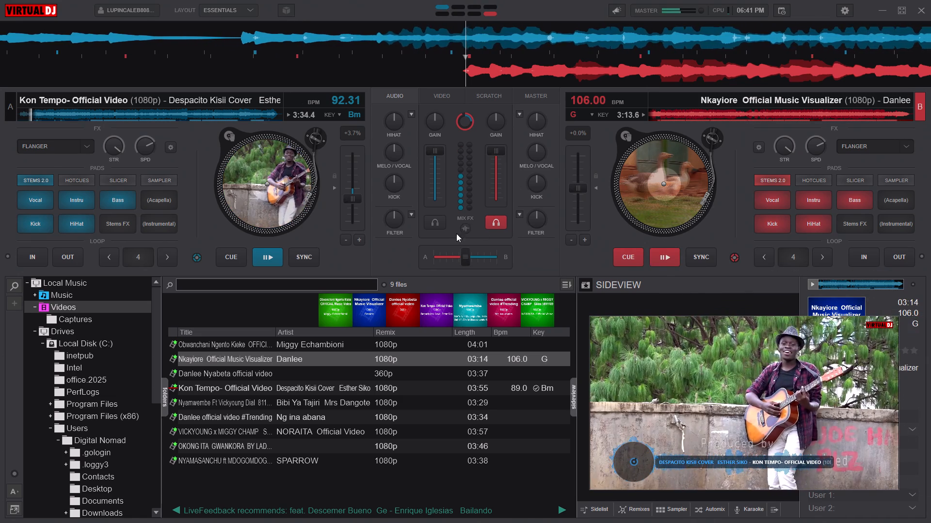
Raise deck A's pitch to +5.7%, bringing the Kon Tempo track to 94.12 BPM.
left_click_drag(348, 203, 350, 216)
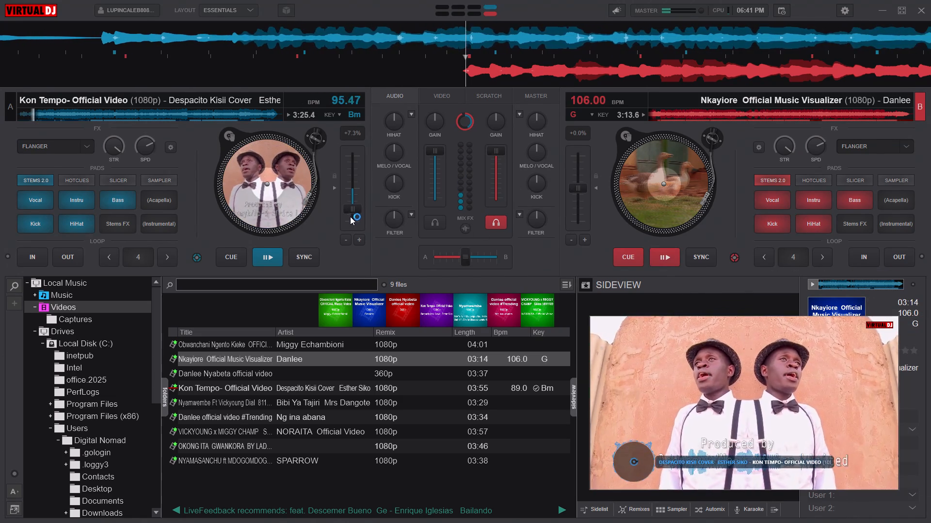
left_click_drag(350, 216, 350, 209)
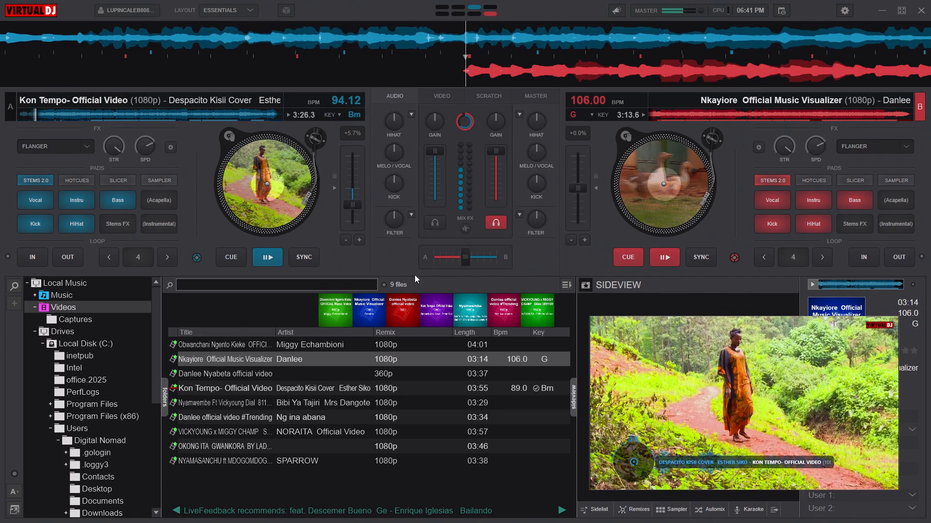
Sync deck B to deck A's tempo, play the Nkayiore track alongside Kon Tempo, and pause it after several seconds.
left_click(703, 263)
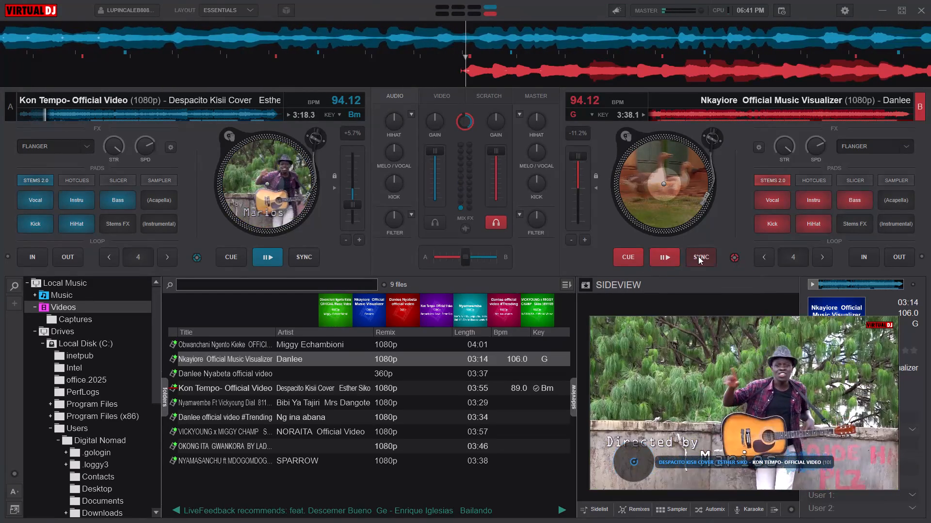
left_click(698, 256)
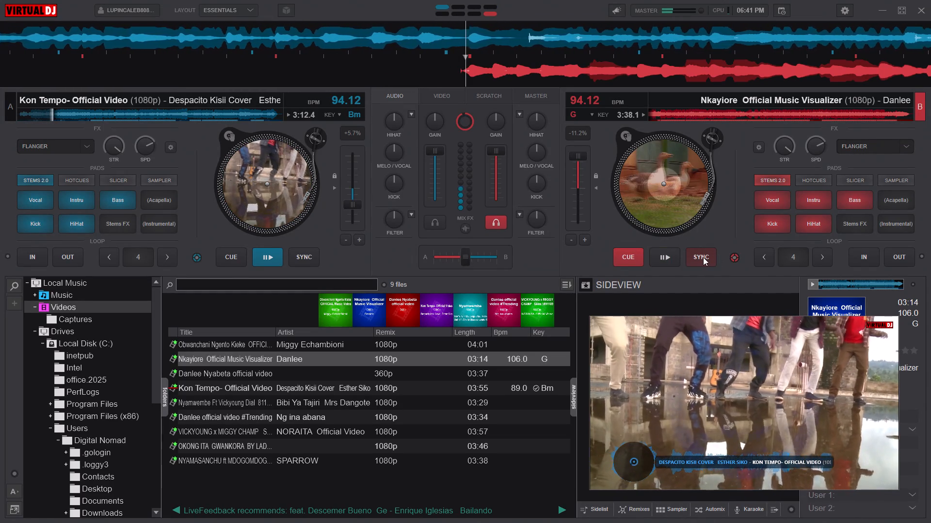
left_click(703, 257)
triple_click(703, 257)
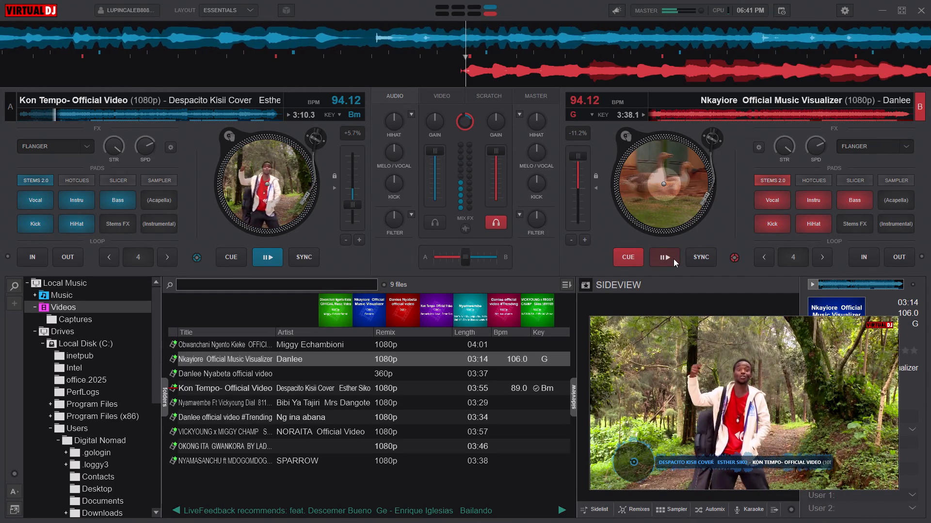
left_click(674, 259)
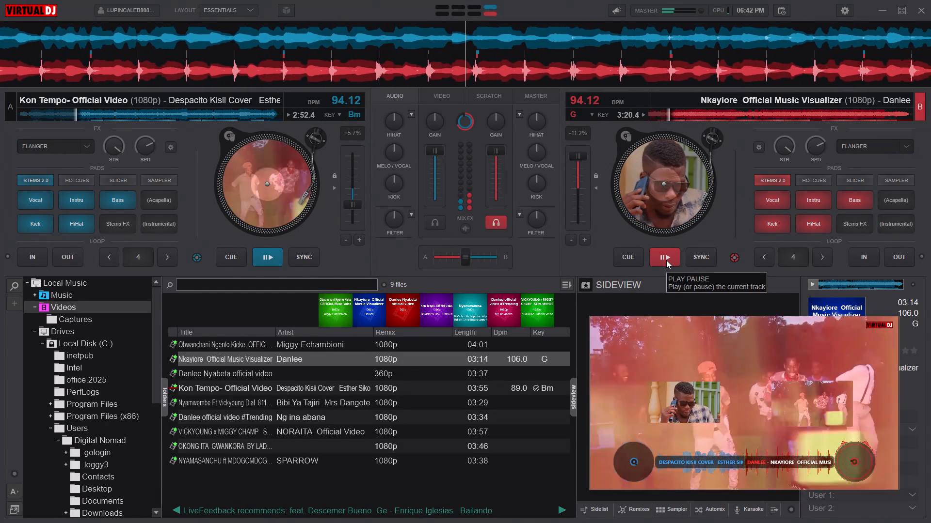
left_click(666, 260)
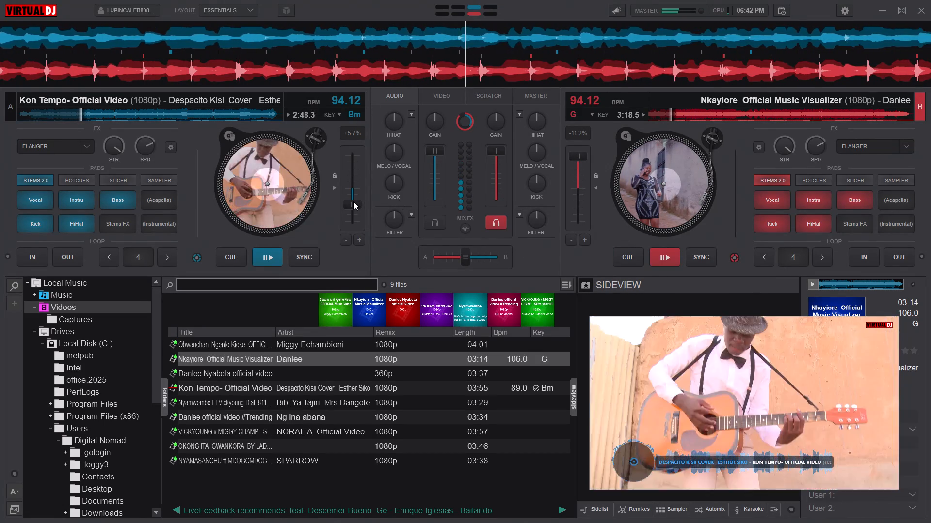
Adjust the linked pitch of both decks to bring the shared tempo to 101.34 BPM.
left_click_drag(353, 201, 352, 208)
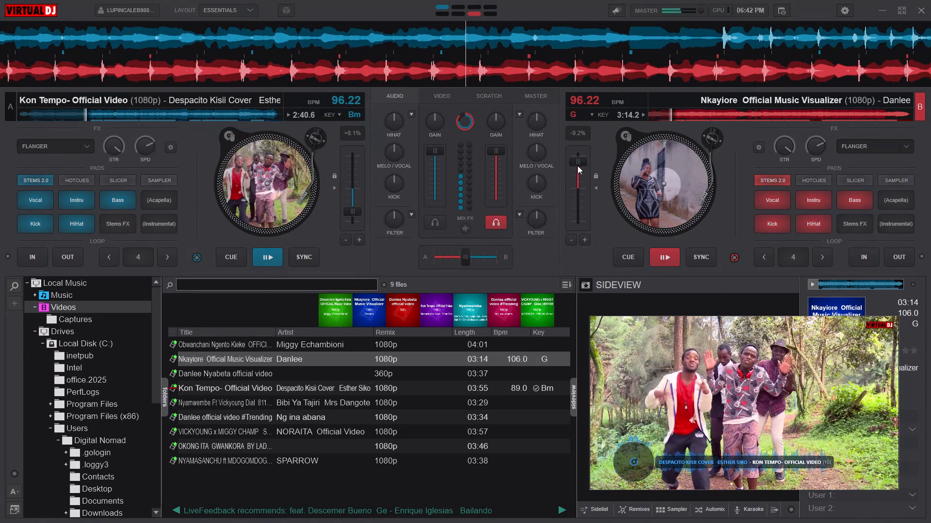
left_click_drag(578, 165, 579, 213)
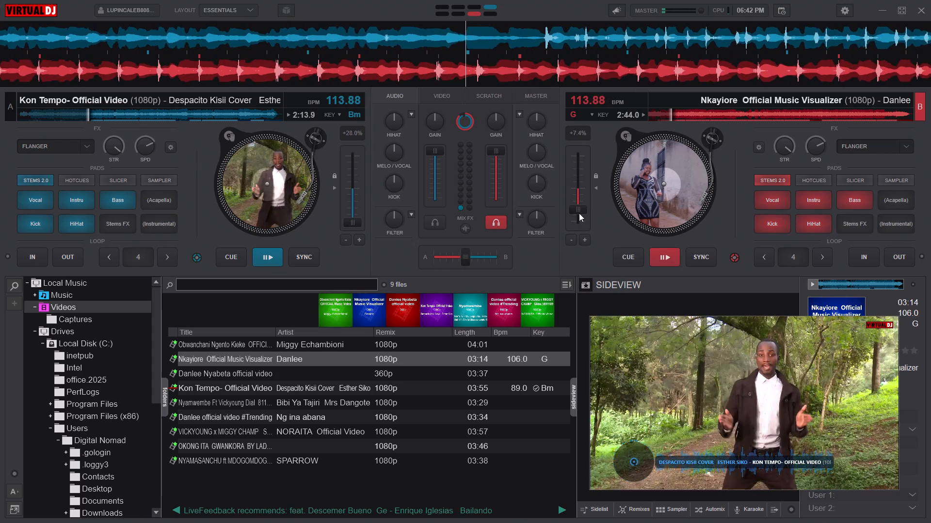
left_click_drag(579, 213, 579, 187)
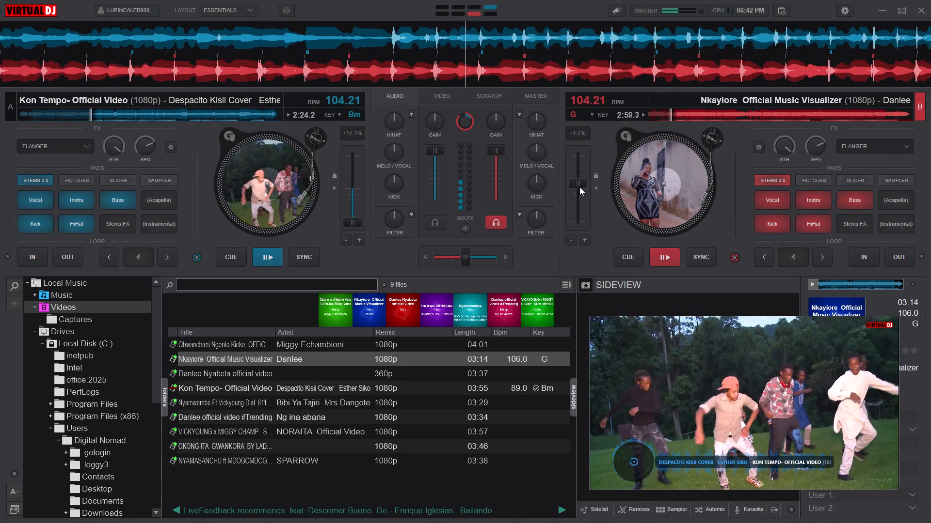
left_click_drag(579, 187, 579, 179)
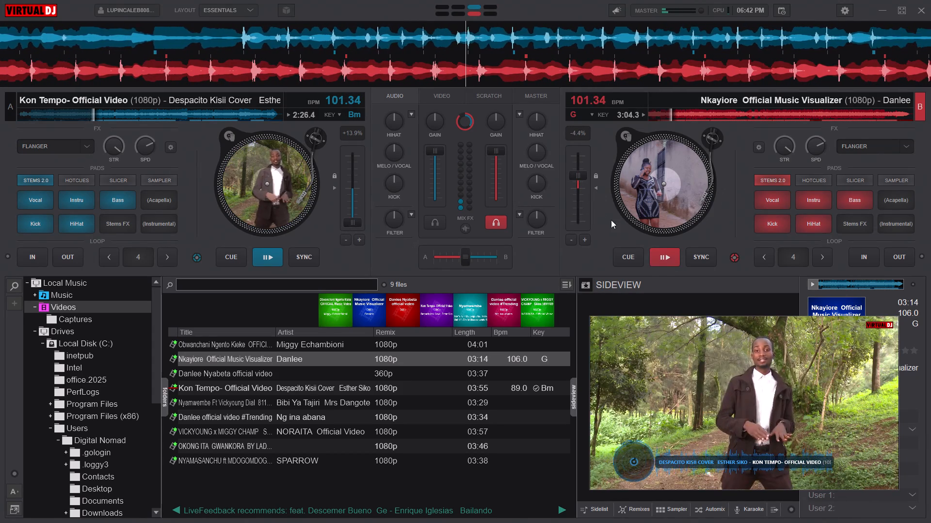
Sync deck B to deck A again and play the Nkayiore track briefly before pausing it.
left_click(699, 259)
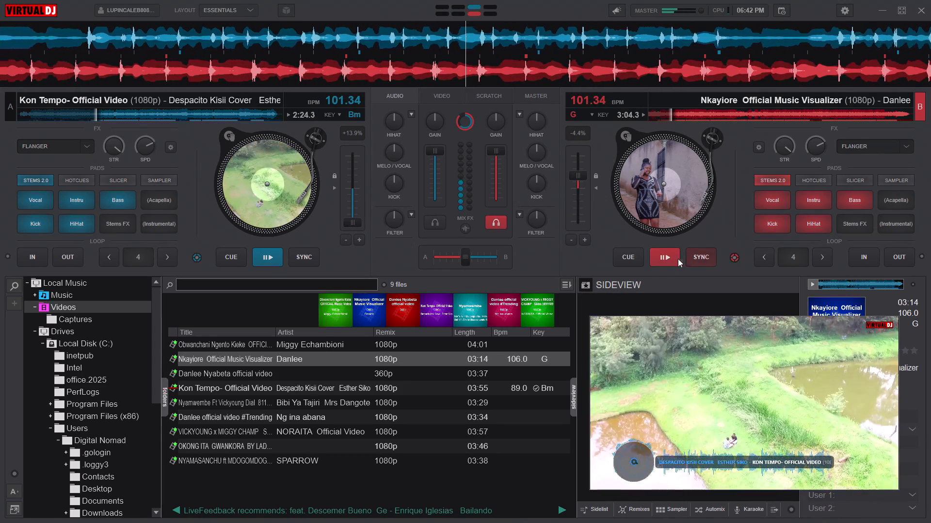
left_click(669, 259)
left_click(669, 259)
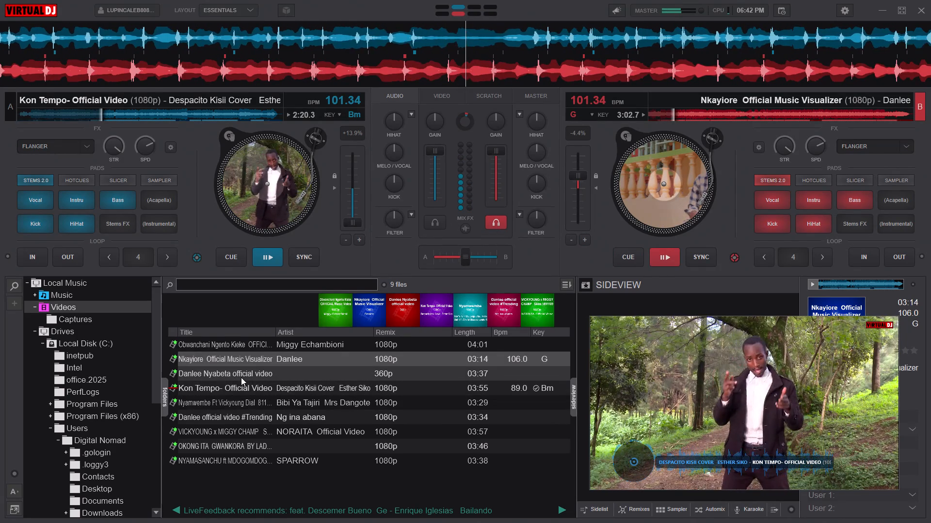
Load the Danlee Nyabeta official video onto deck B, sync it to deck A and start playing it.
double_click(241, 376)
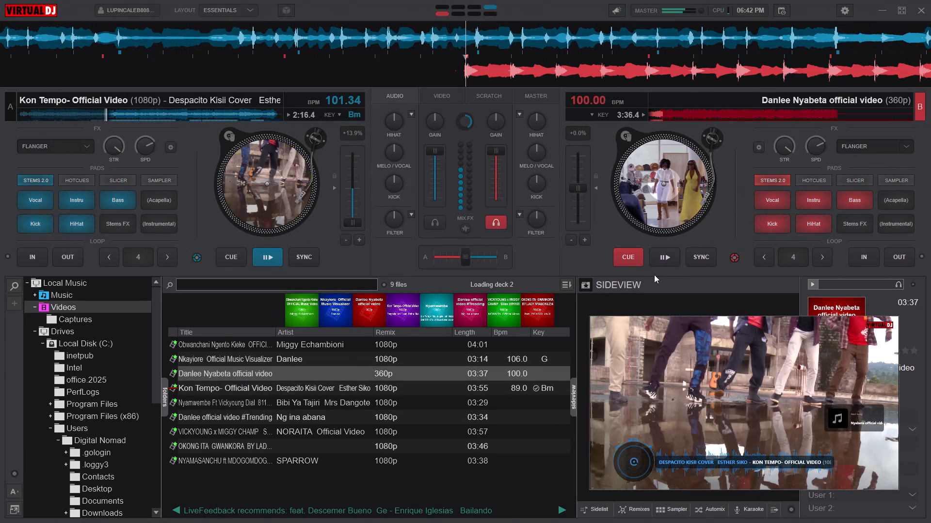
left_click(699, 257)
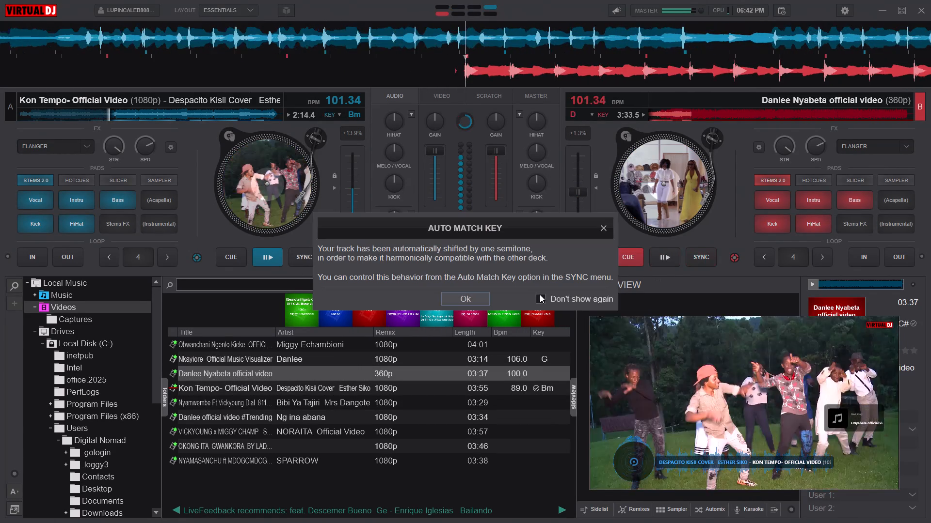
left_click(482, 302)
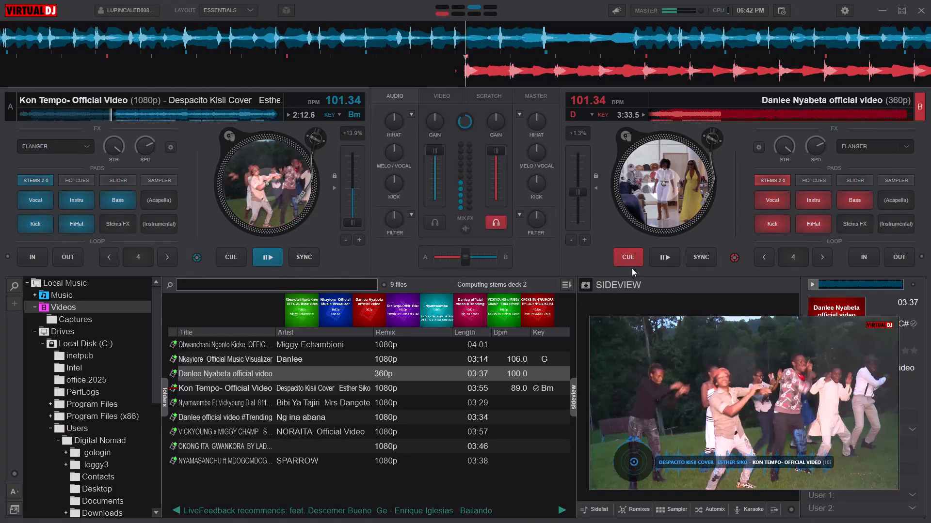
left_click(706, 258)
left_click(661, 260)
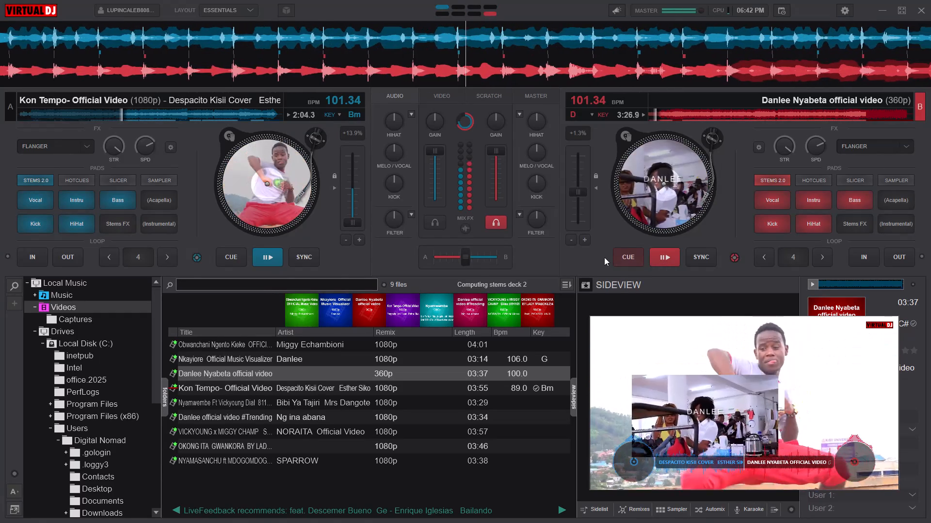
Crossfade gradually from deck A all the way to deck B, and pause the Kon Tempo track on deck A.
left_click_drag(469, 258, 478, 257)
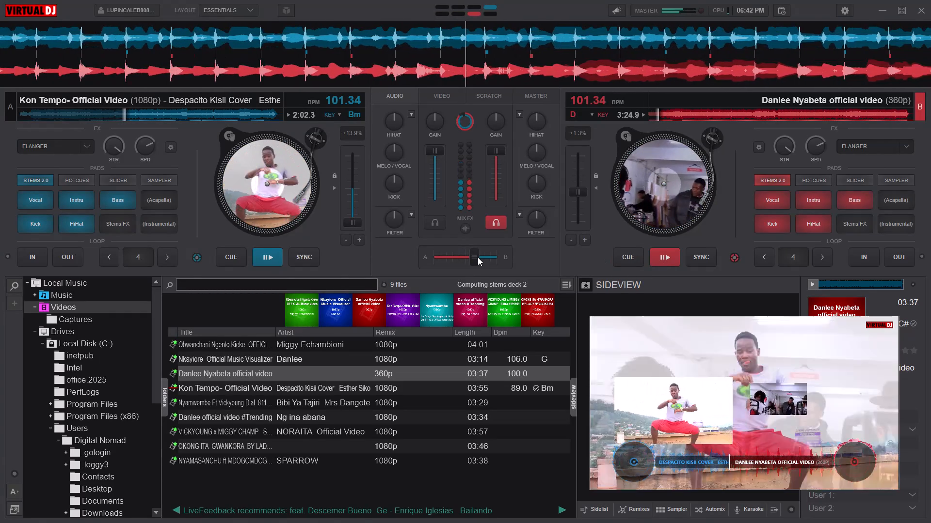
left_click_drag(478, 257, 478, 257)
left_click_drag(478, 257, 487, 257)
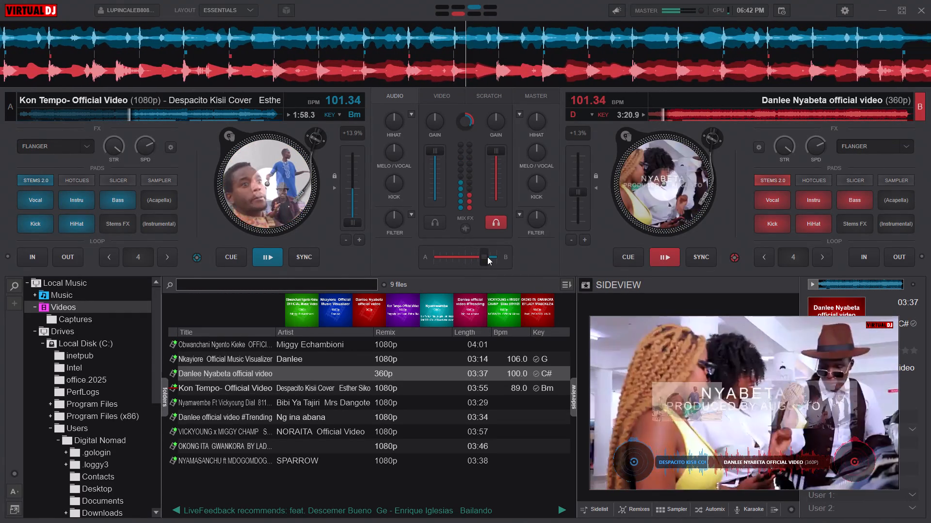
left_click_drag(487, 257, 513, 257)
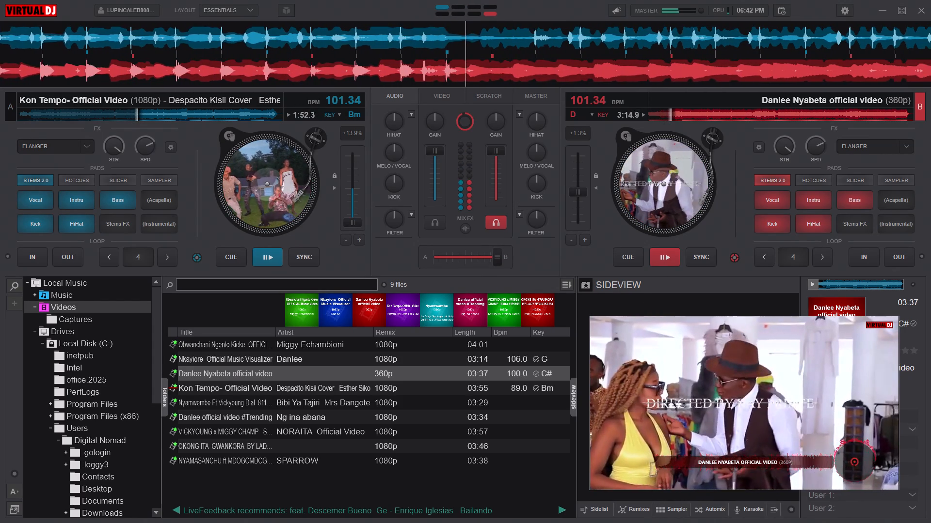
left_click(265, 260)
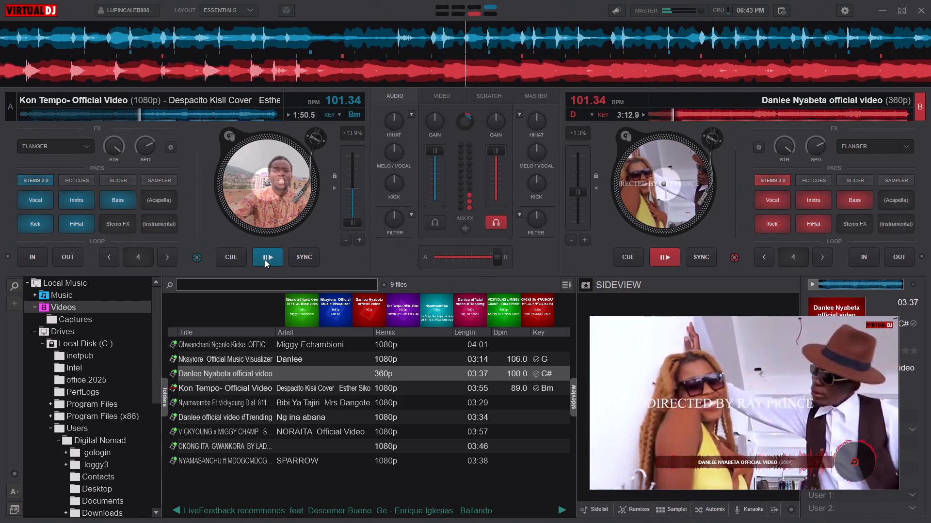
Rewind the Danlee Nyabeta official video on deck B to its beginning and stop its playback.
left_click(649, 257)
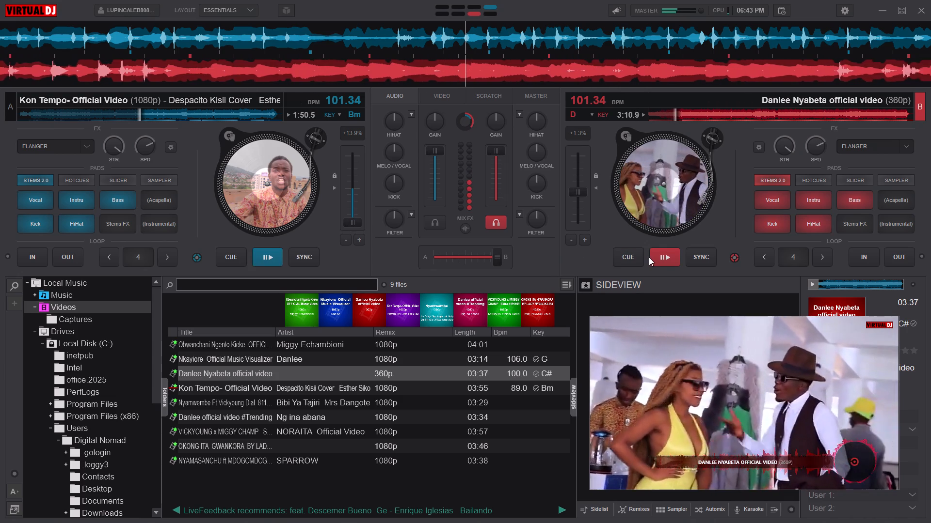
left_click(658, 257)
left_click_drag(676, 117, 638, 115)
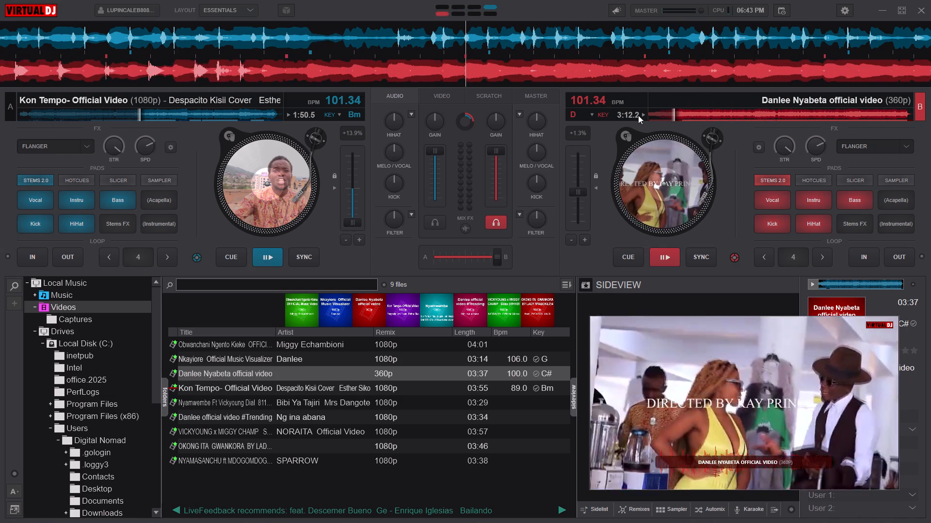
left_click_drag(638, 115, 595, 115)
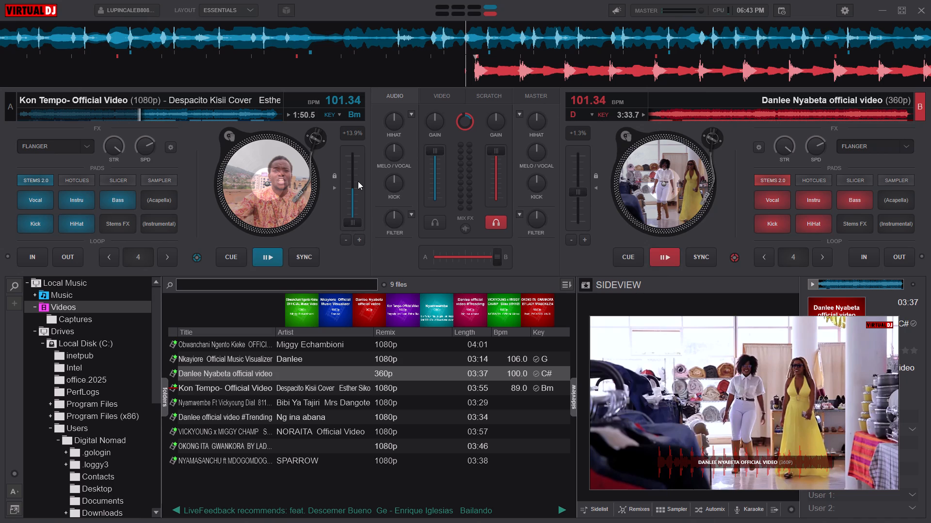
Open the save settings for a new master recording and set the file type to MP4 Files (Video).
left_click(538, 99)
left_click(431, 229)
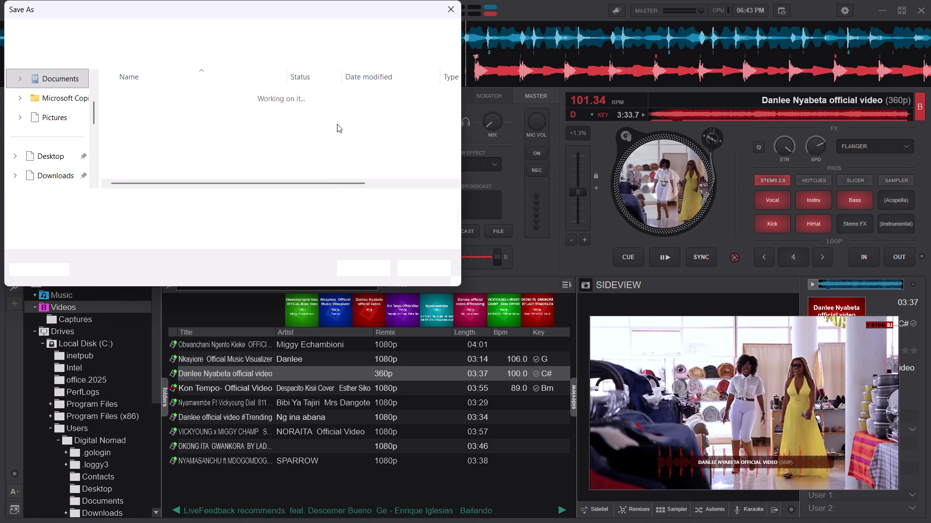
left_click(157, 213)
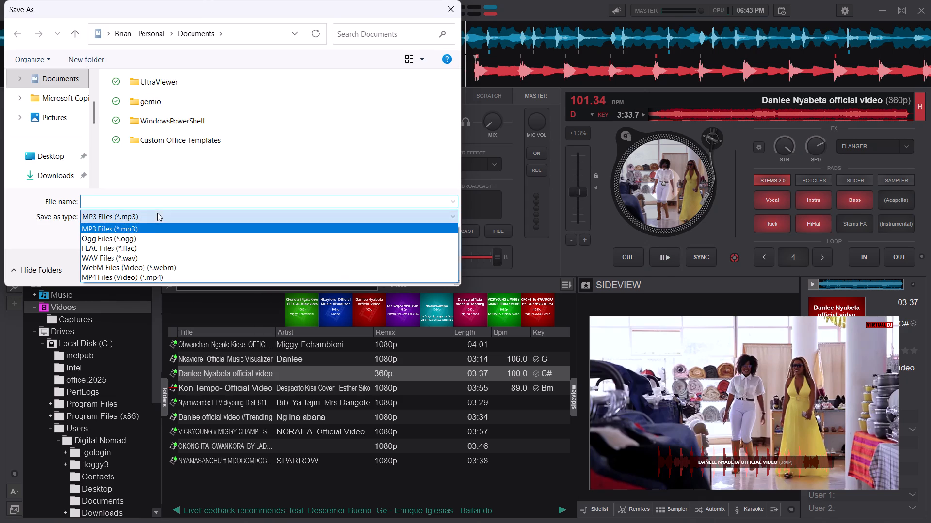
left_click(144, 276)
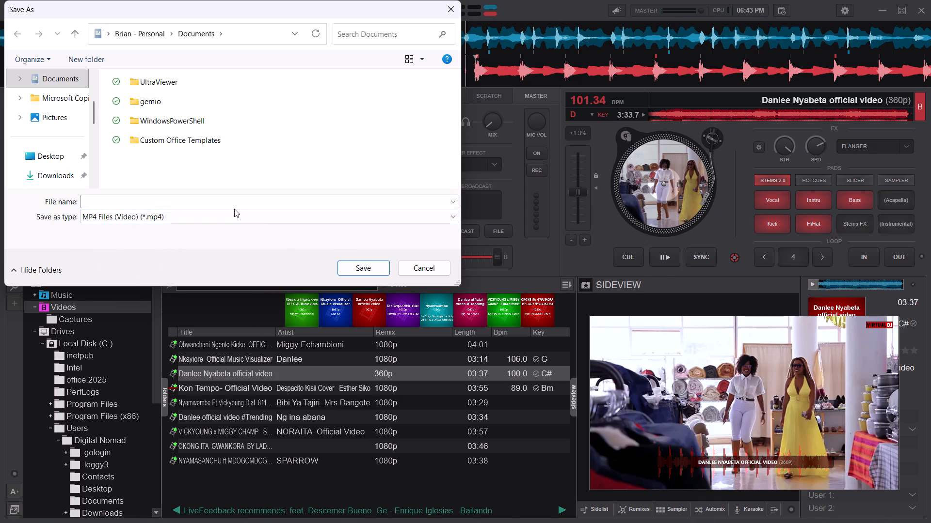
left_click(231, 202)
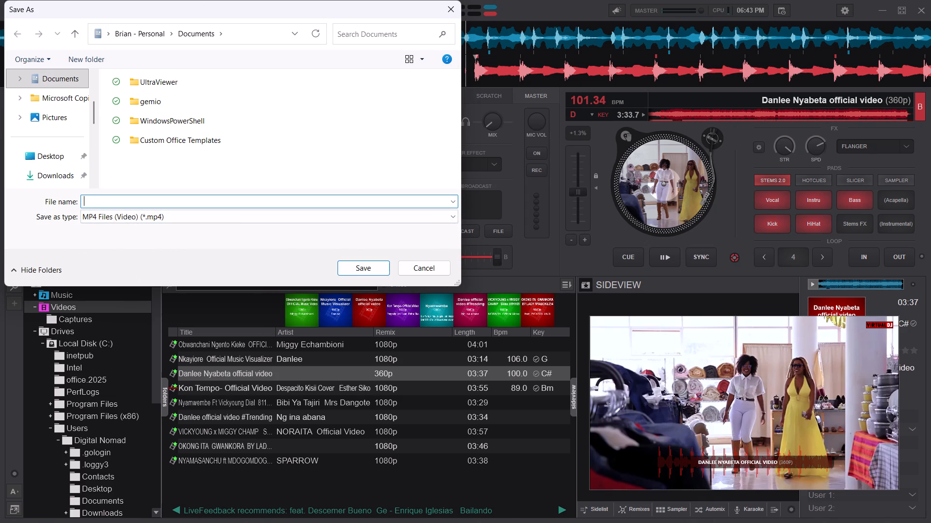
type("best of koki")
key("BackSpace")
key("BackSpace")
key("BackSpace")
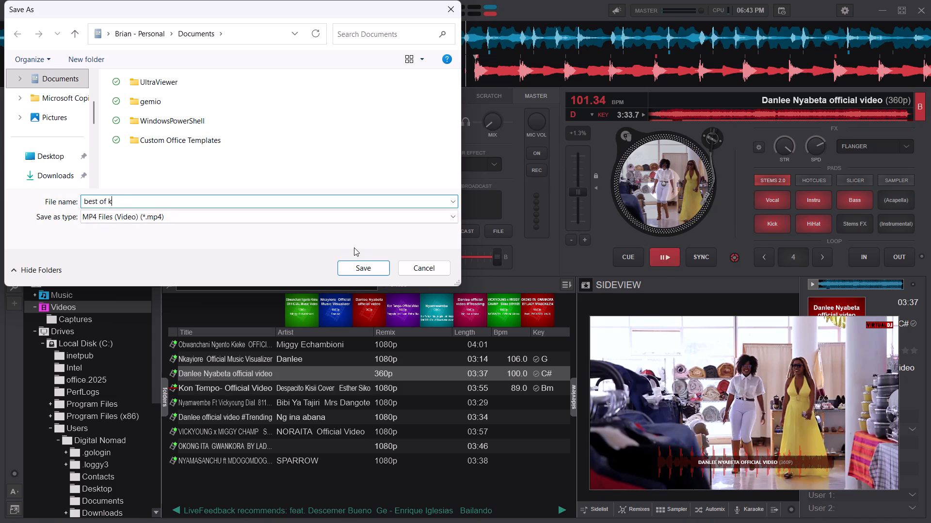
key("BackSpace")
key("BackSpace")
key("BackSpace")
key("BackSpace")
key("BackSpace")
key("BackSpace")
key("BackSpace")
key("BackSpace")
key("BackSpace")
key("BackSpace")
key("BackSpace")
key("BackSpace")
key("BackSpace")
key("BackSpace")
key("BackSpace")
Name the recording Dj koki and save it to the Videos folder.
key("shift+d")
type("j koki")
scroll(55, 165, "down", 1)
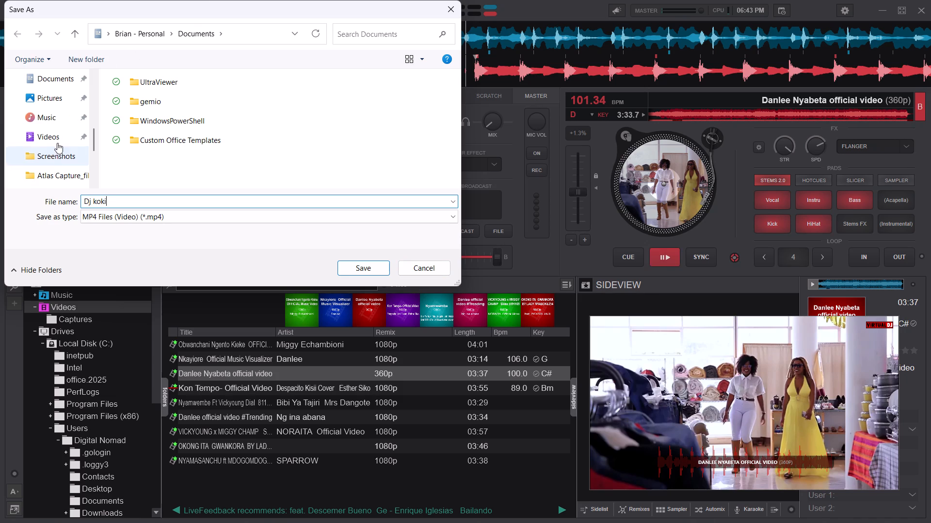
left_click(55, 137)
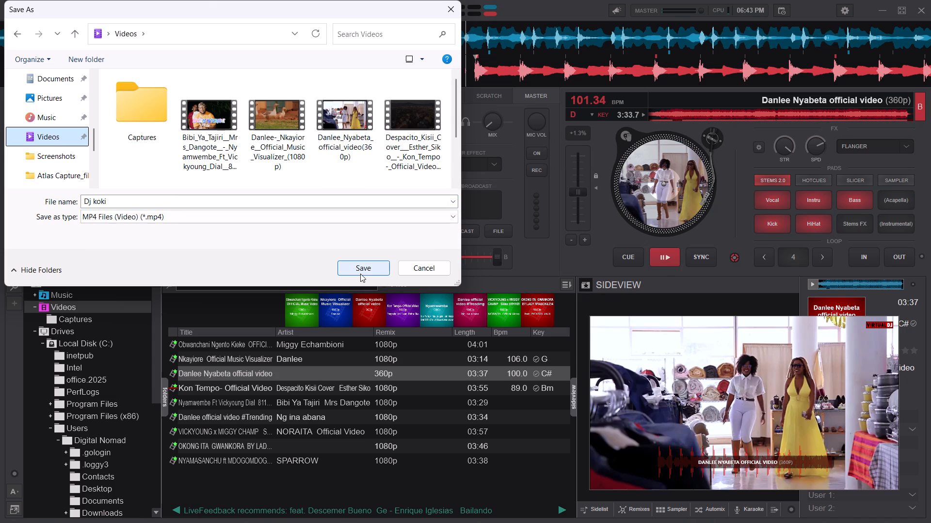
left_click(369, 269)
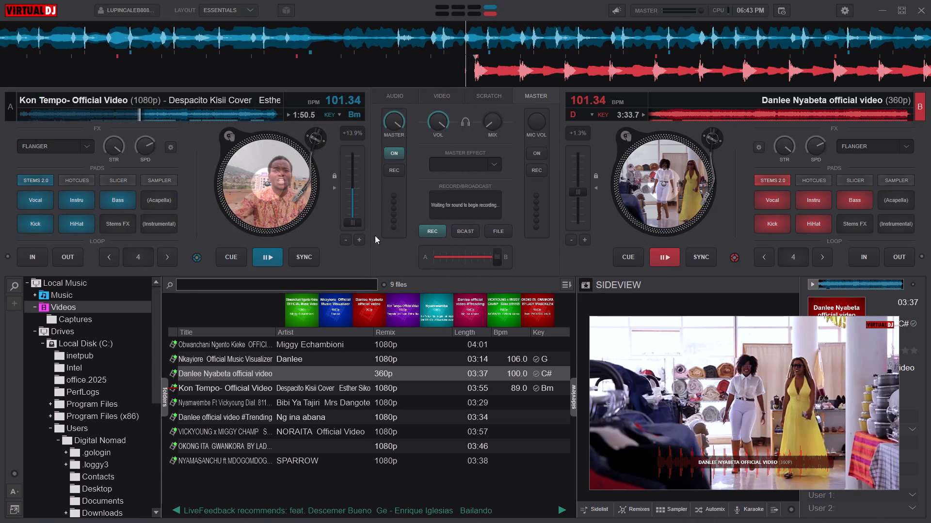
Rewind the Kon Tempo track on deck A and the Danlee Nyabeta track on deck B to their beginnings.
left_click_drag(138, 114, 6, 118)
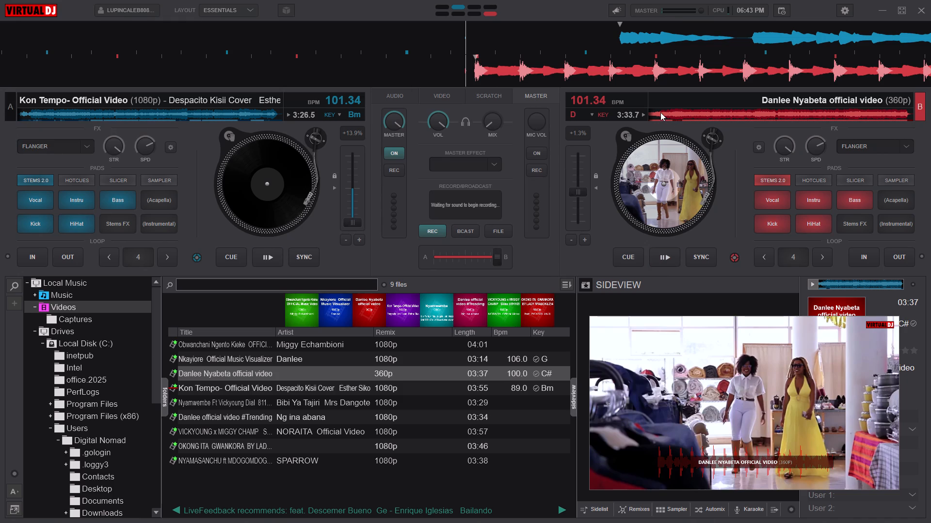
left_click_drag(660, 112, 603, 120)
Load the Nyamwembe video by Bibi Ya Tajiri onto deck B, sync it and start playing it.
double_click(266, 403)
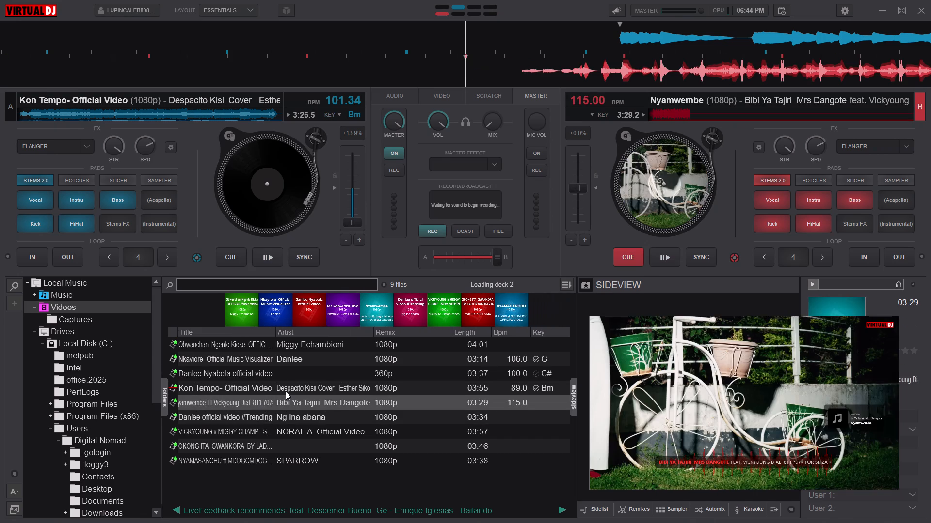
left_click(704, 257)
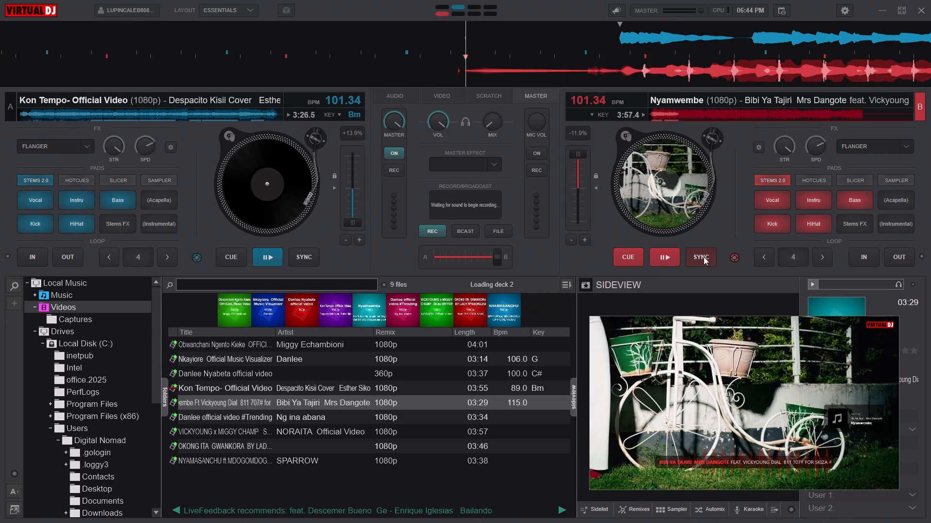
left_click(664, 257)
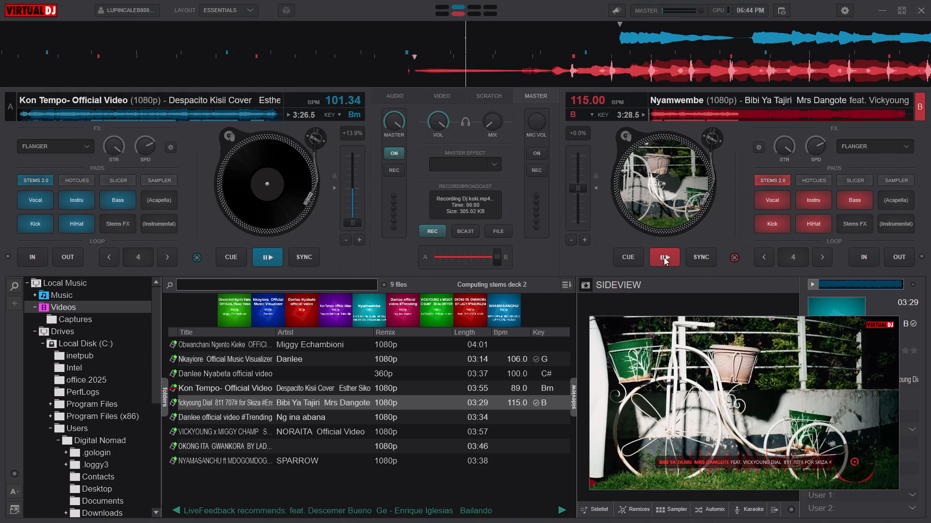
Raise deck B's pitch to bring the Nyamwembe track to 116.75 BPM.
left_click_drag(576, 188, 576, 191)
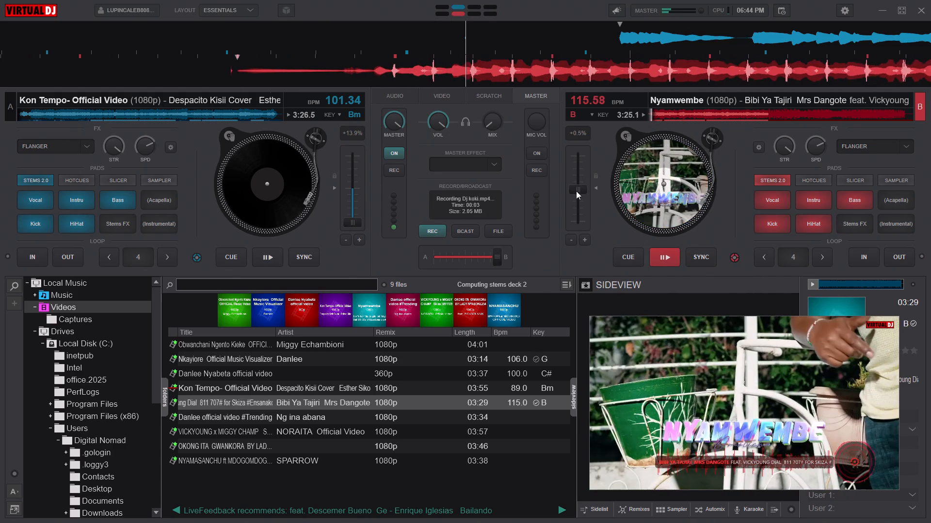
left_click_drag(576, 191, 576, 193)
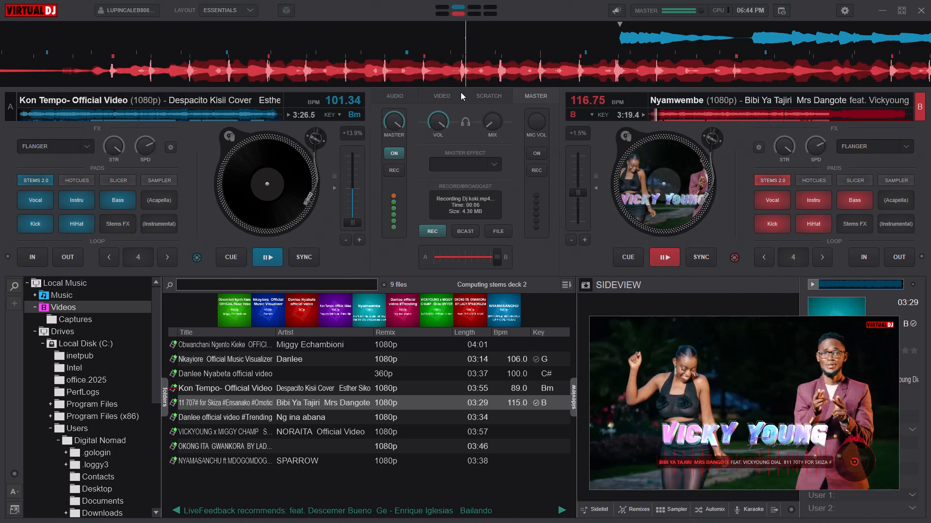
With the scratch waveforms shown, restart Nyamwembe from its beginning and centre the crossfader between decks A and B.
left_click(477, 93)
left_click(489, 139)
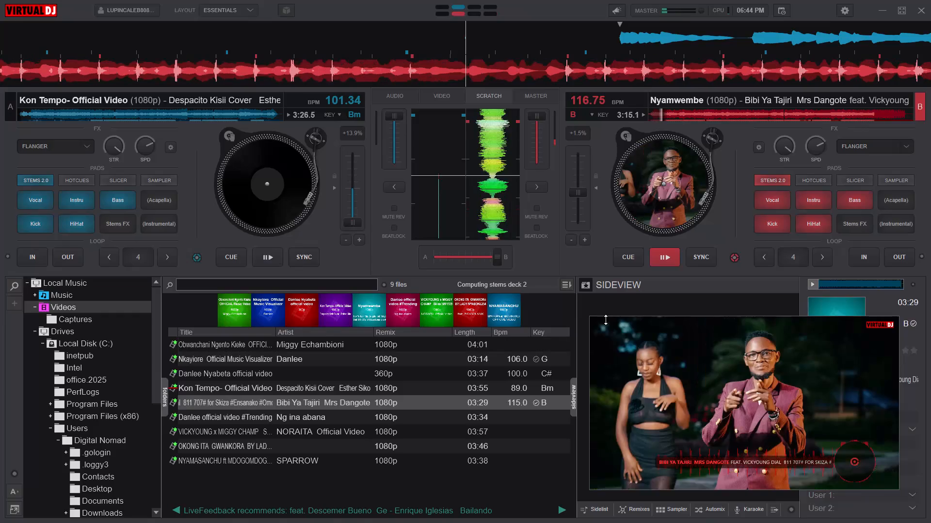
left_click_drag(664, 119, 549, 135)
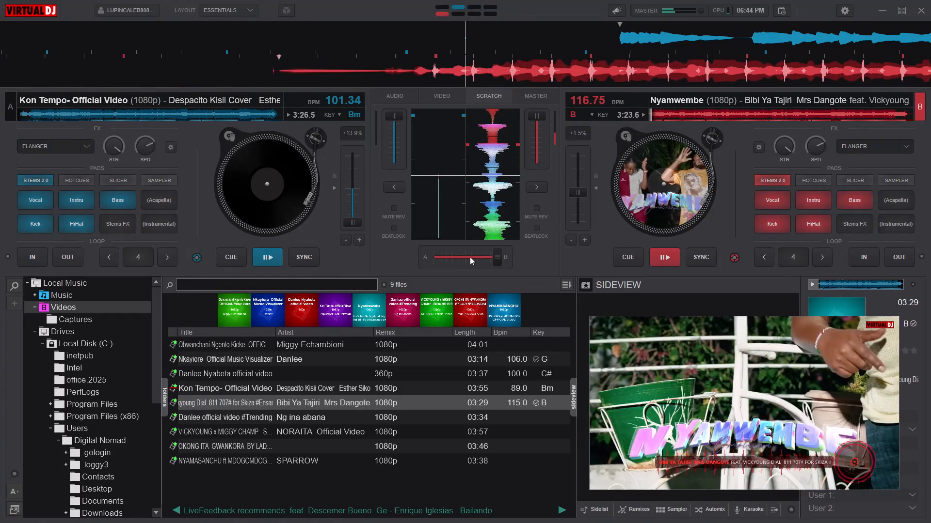
left_click(470, 257)
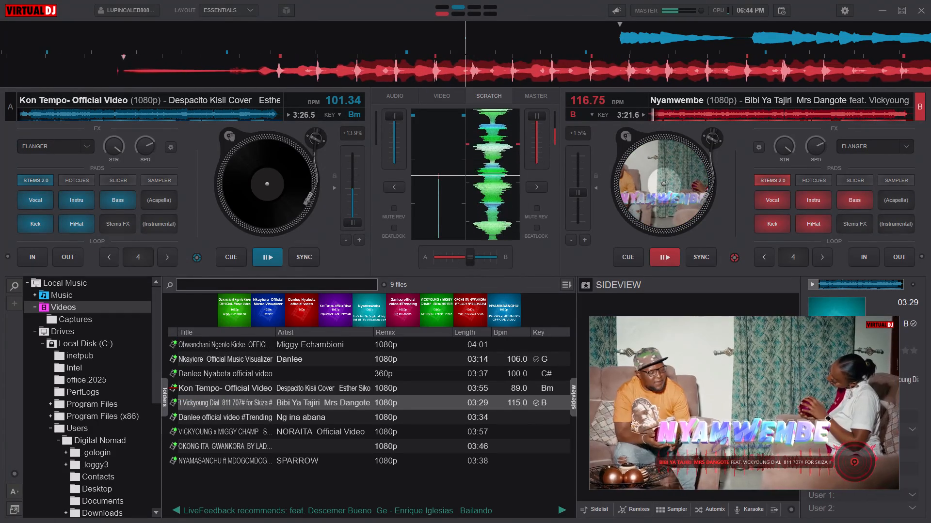
Examine the available video transitions in the video mixer.
left_click(444, 103)
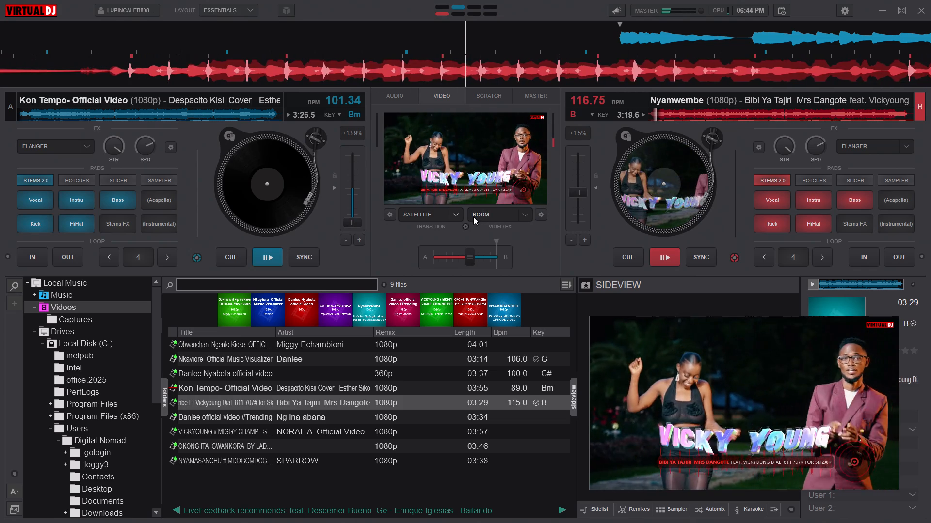
left_click(457, 215)
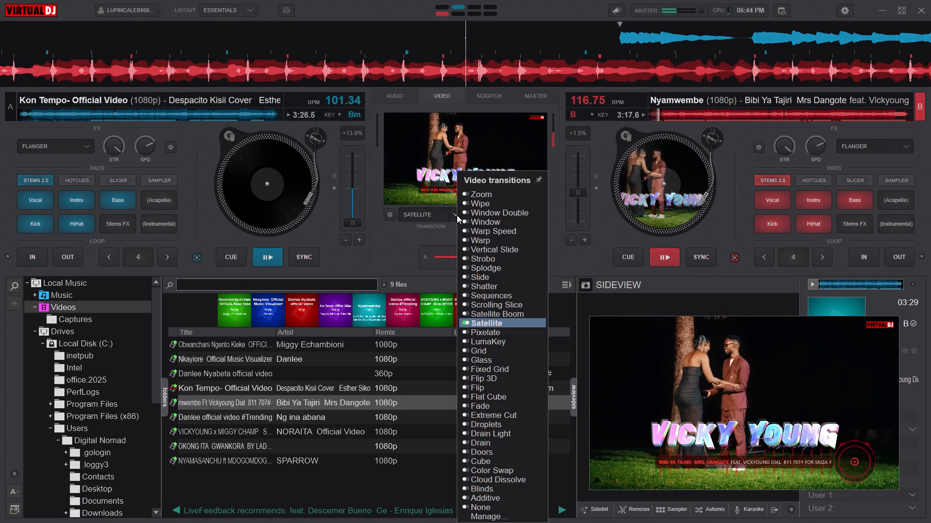
left_click(457, 215)
left_click(457, 215)
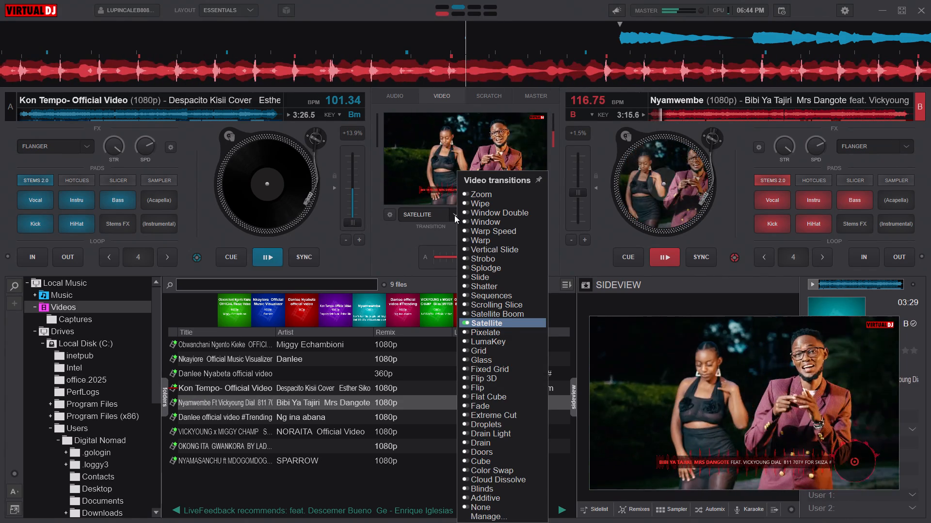
left_click(454, 215)
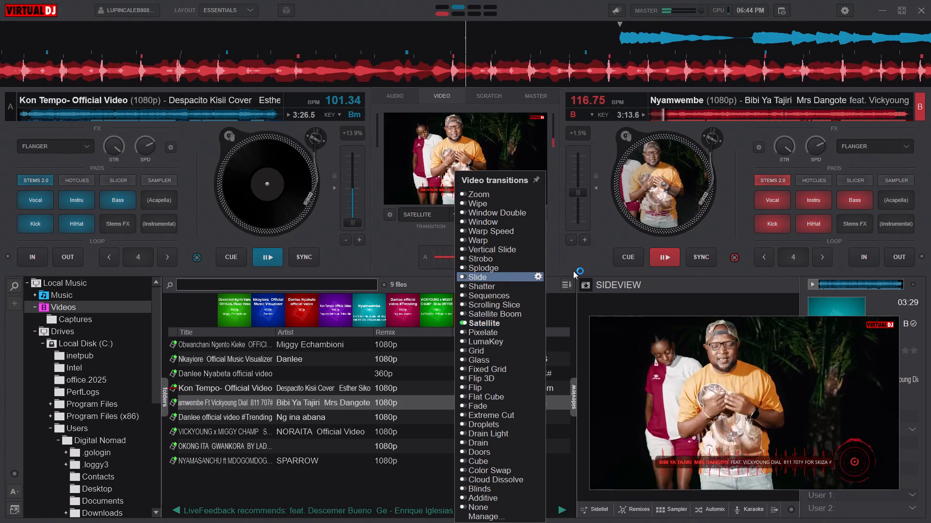
left_click(573, 267)
Open the settings of the Boom video effect.
left_click(543, 215)
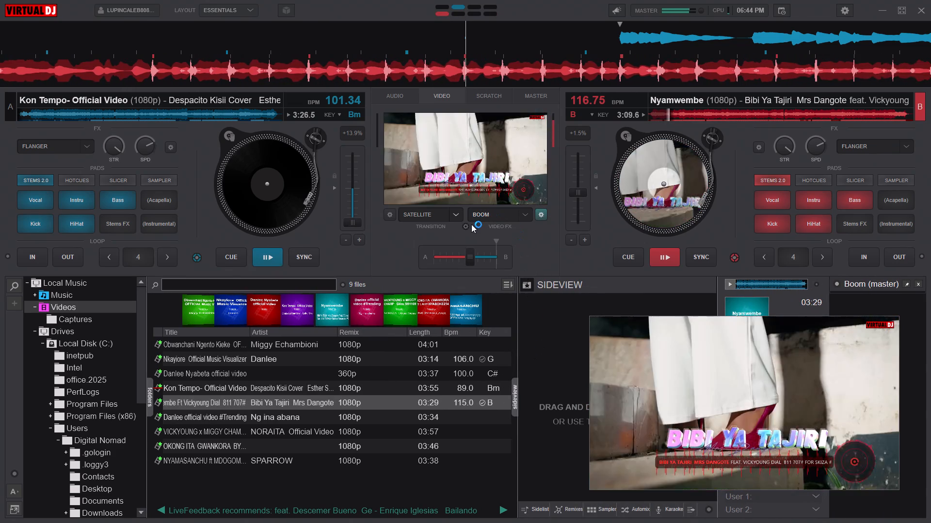
Set the video crossfader mode to Manual.
left_click(465, 225)
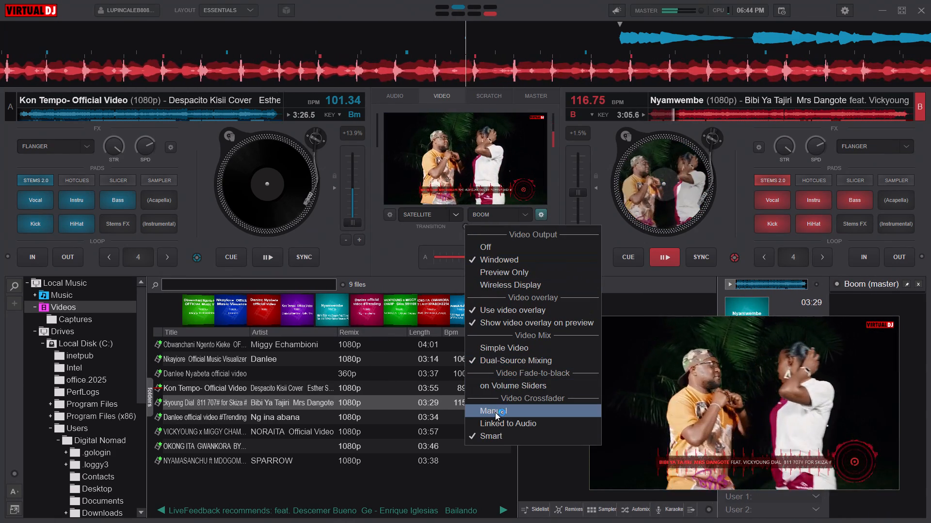
left_click(496, 411)
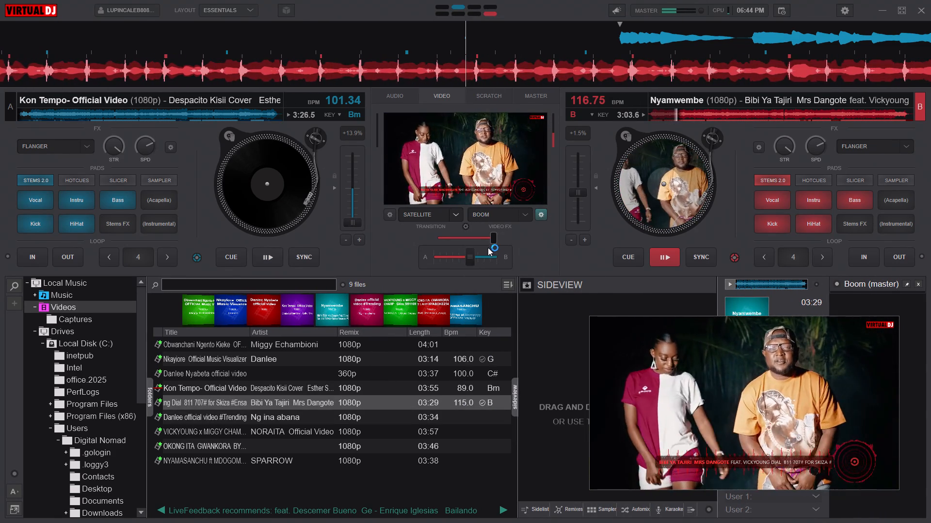
Move the video crossfader from deck B's side to about the centre to blend both decks' video.
left_click(481, 239)
left_click(482, 238)
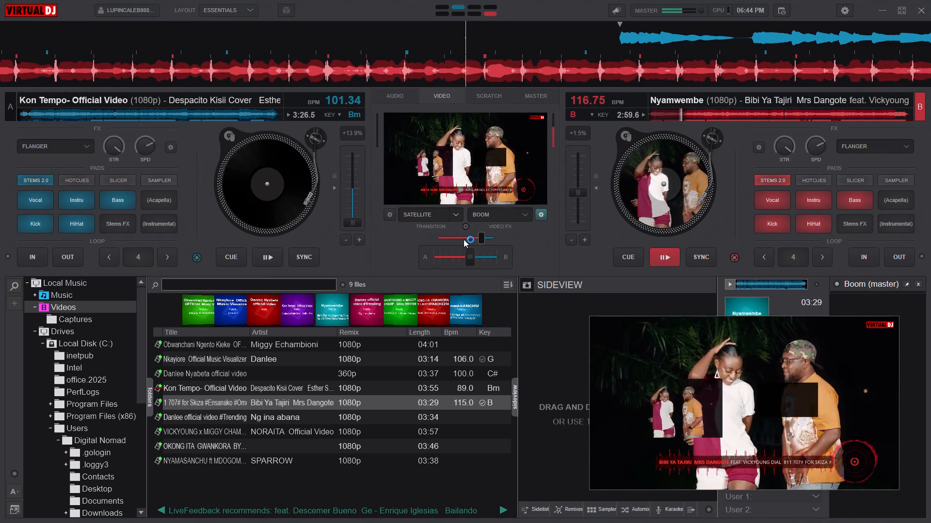
left_click(464, 235)
double_click(464, 235)
left_click_drag(482, 240, 482, 244)
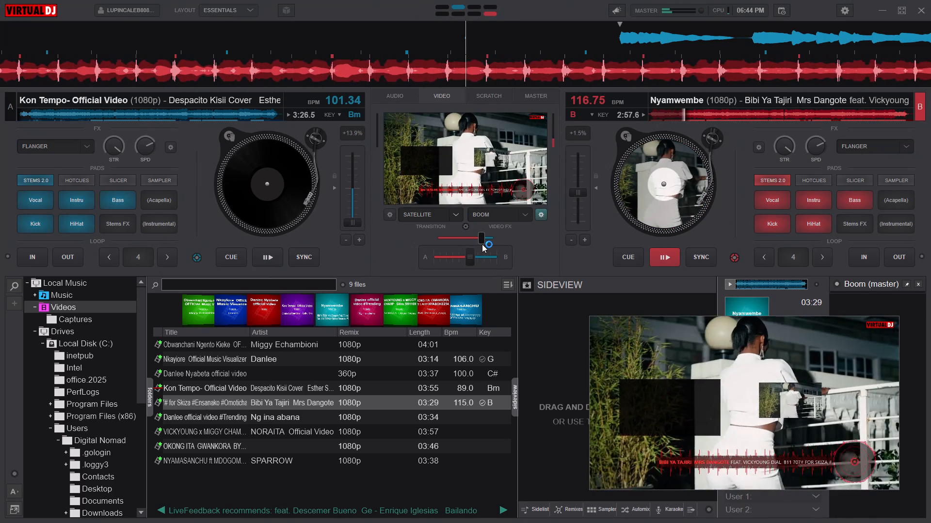
left_click_drag(482, 244, 467, 242)
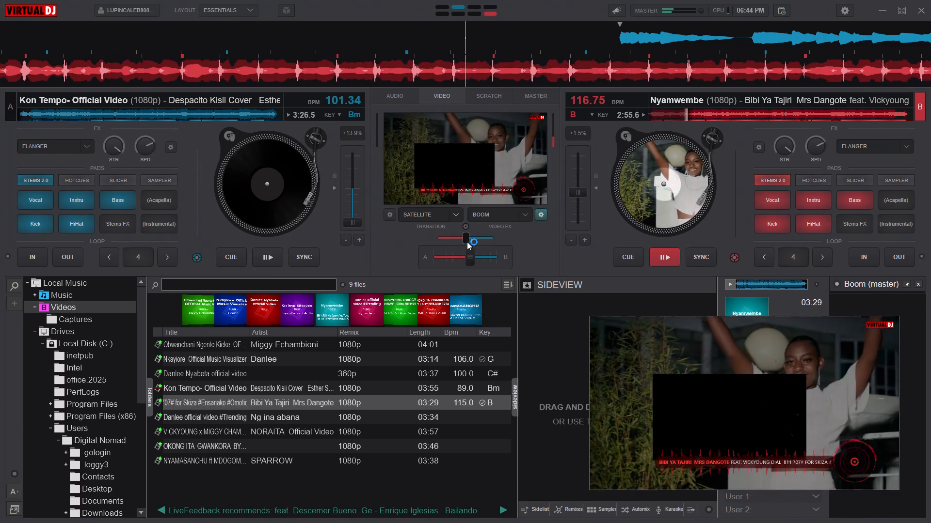
left_click_drag(467, 242, 467, 238)
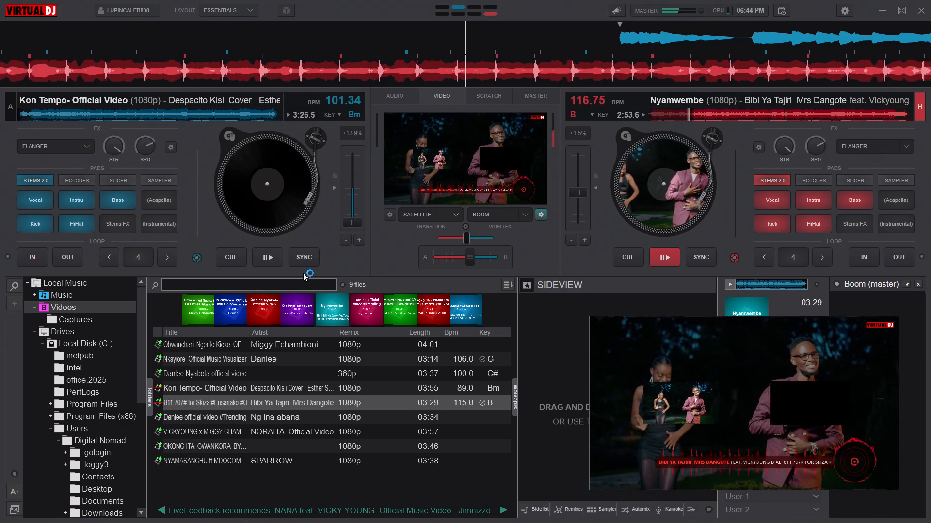
Sync deck A to deck B's tempo and start playing the Kon Tempo video in sync with Nyamwembe.
double_click(305, 260)
left_click_drag(305, 260, 267, 259)
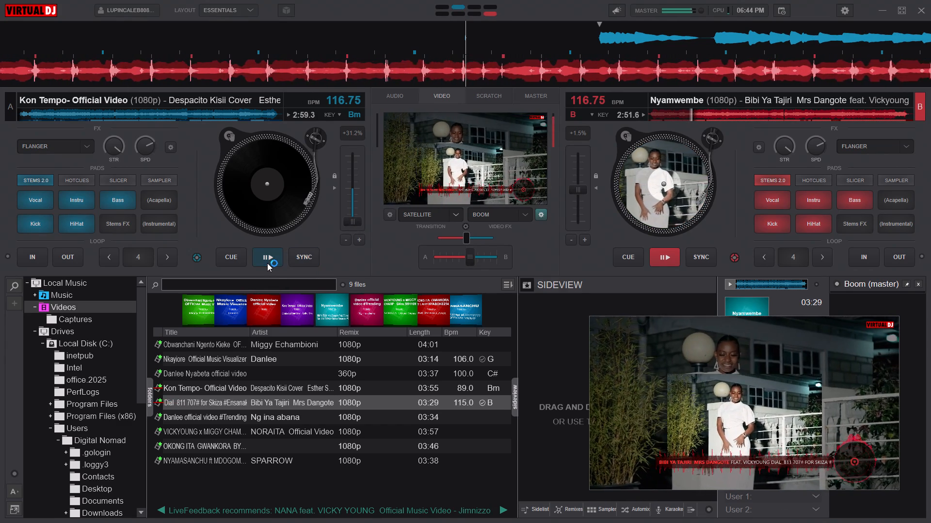
left_click(267, 259)
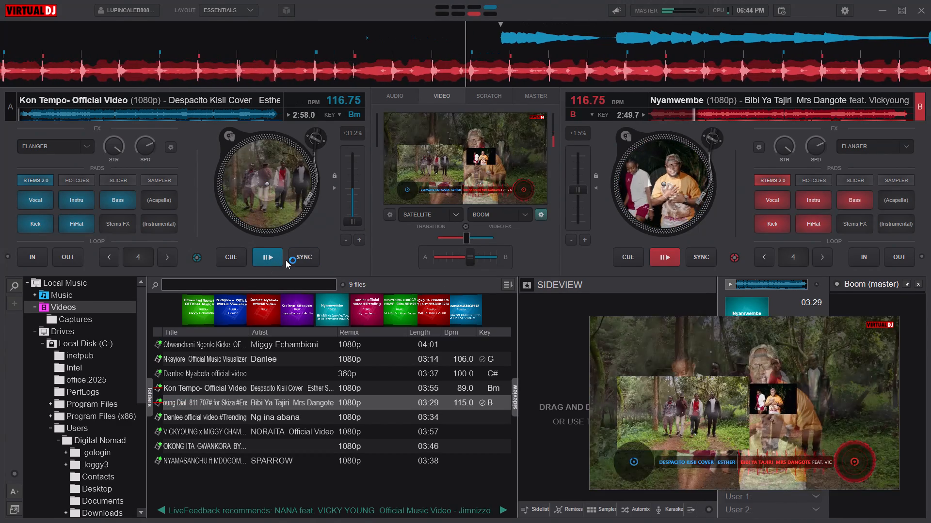
left_click(311, 257)
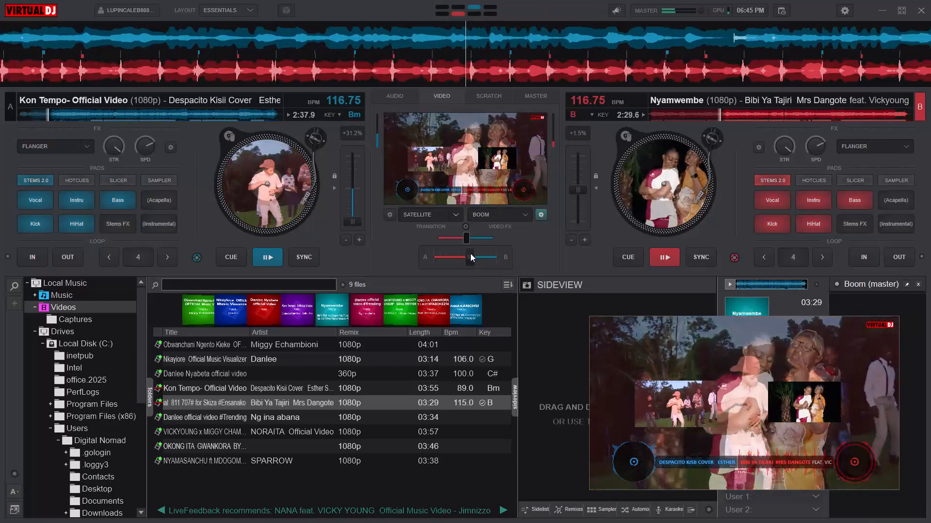
Move the crossfader fully to deck A and partway back, and shift the video crossfader most of the way towards deck A.
left_click_drag(468, 254, 400, 253)
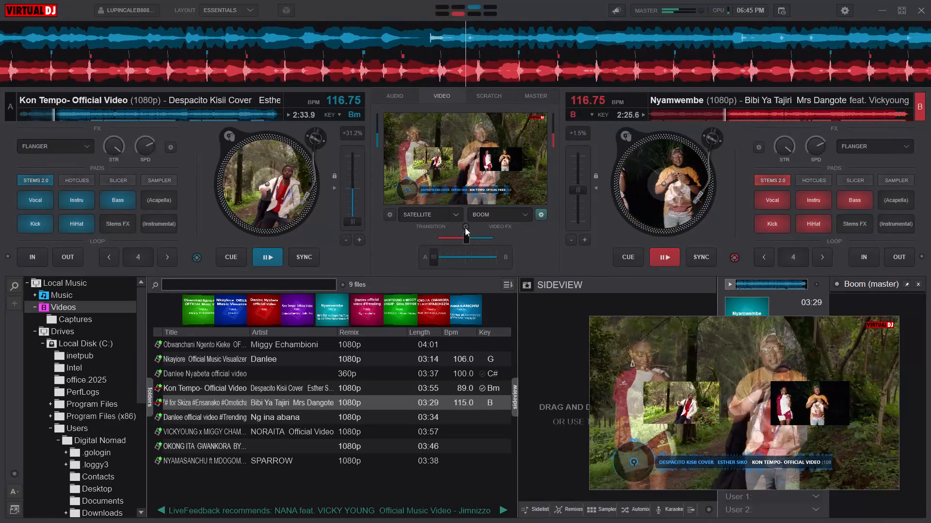
left_click_drag(465, 237, 461, 237)
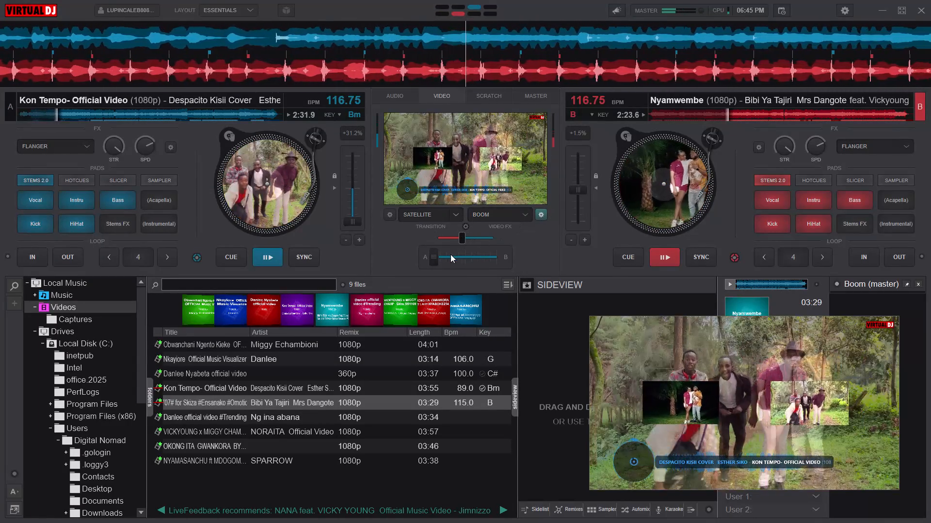
left_click(450, 254)
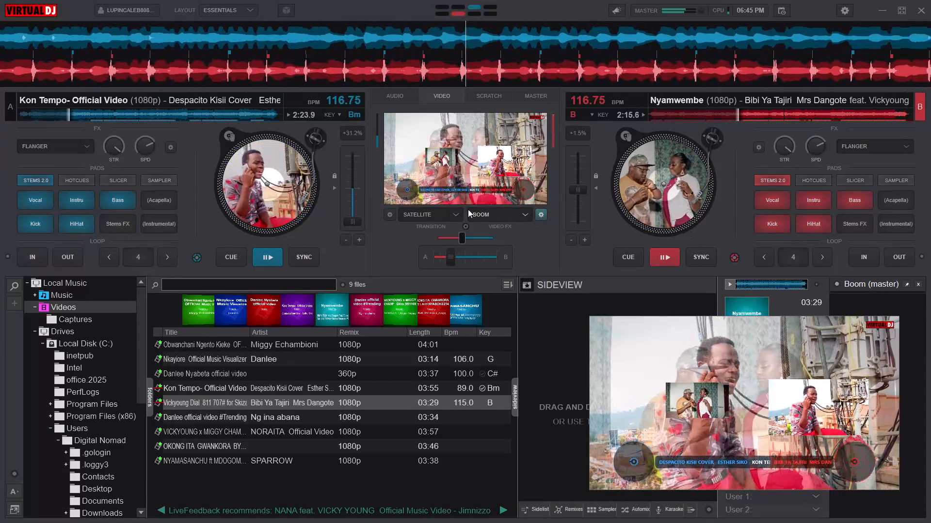
left_click_drag(463, 234, 445, 234)
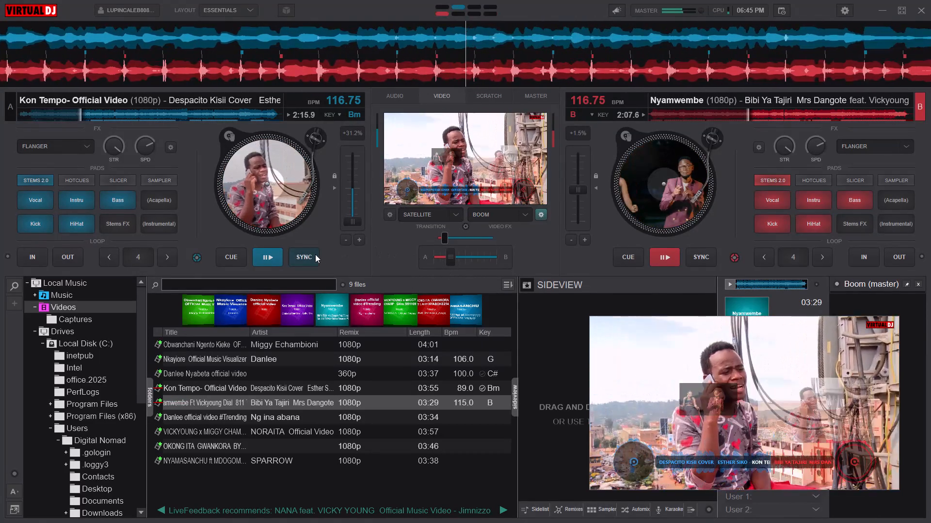
Sync deck A to deck B again, and move the crossfader fully to deck A and back to about the centre.
left_click(312, 255)
left_click_drag(445, 255, 432, 255)
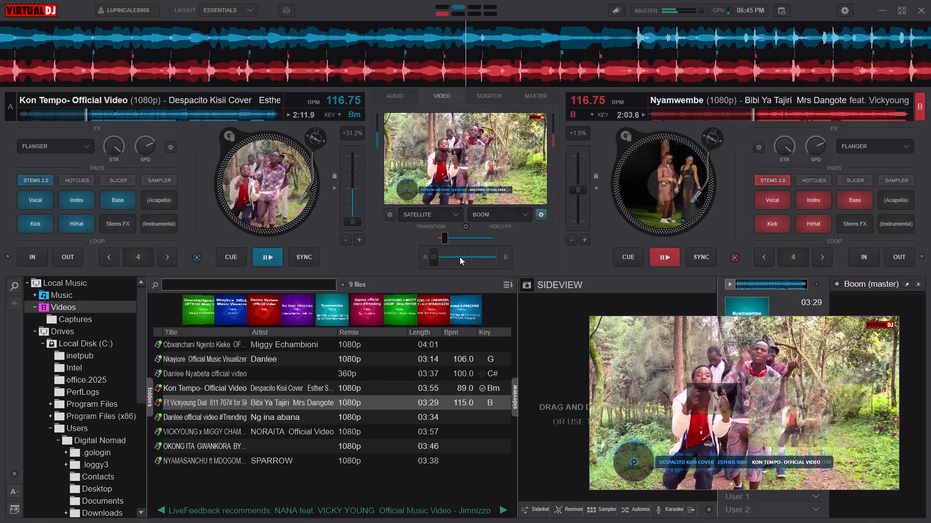
left_click(464, 258)
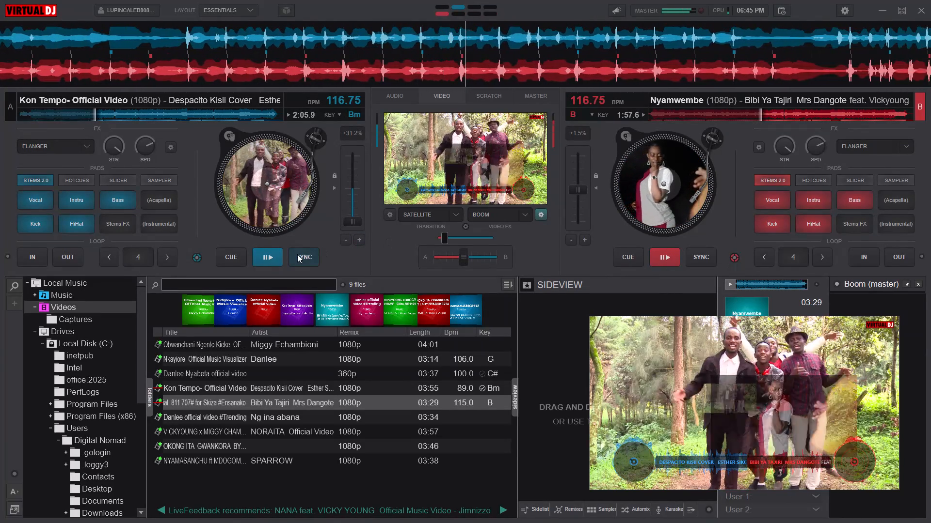
Crossfade fully to the synced deck A and pause the Nyamwembe video on deck B.
left_click(298, 254)
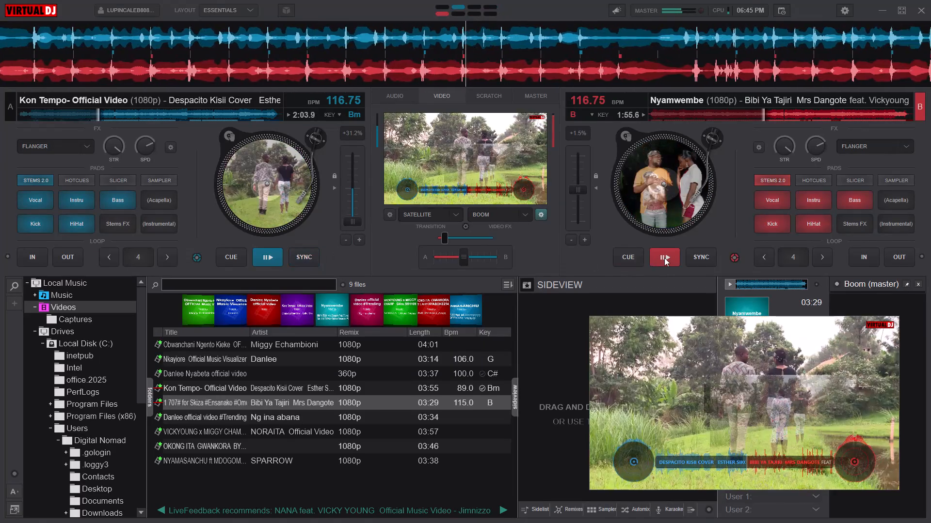
left_click(446, 256)
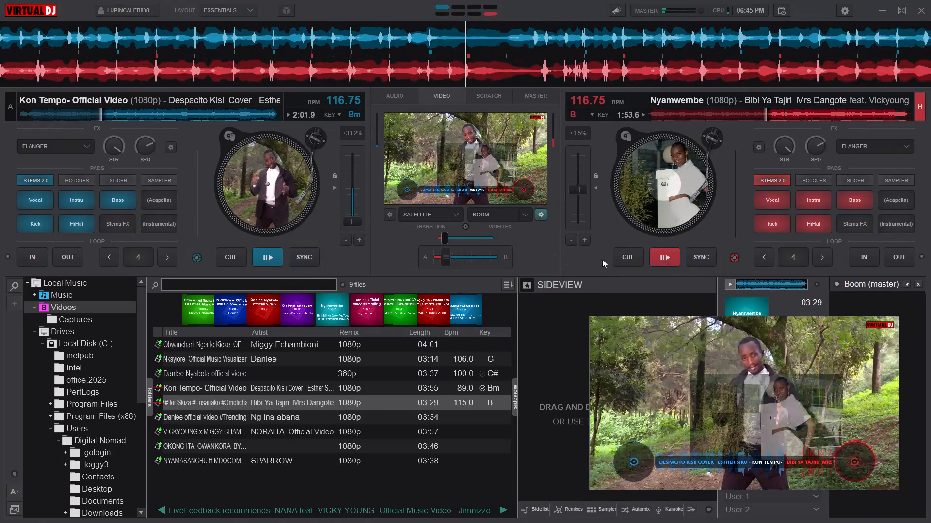
left_click(652, 255)
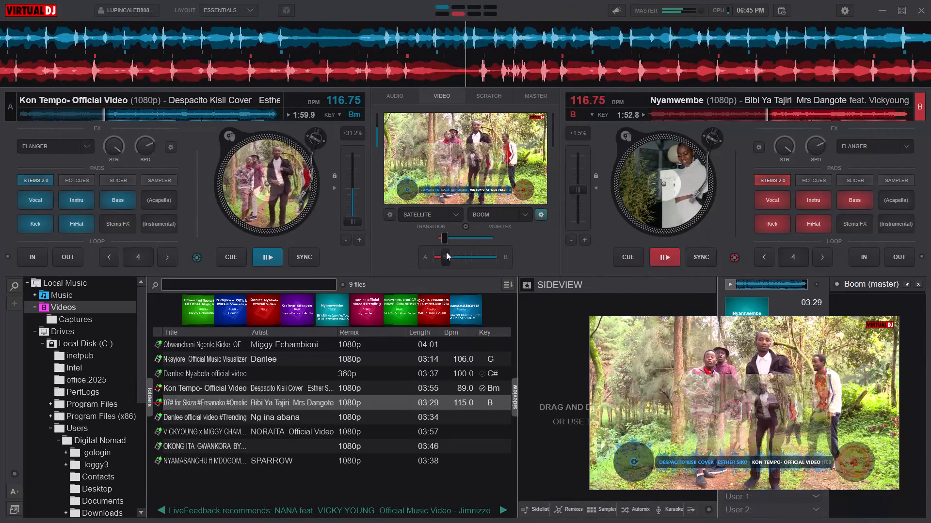
left_click_drag(443, 253, 393, 254)
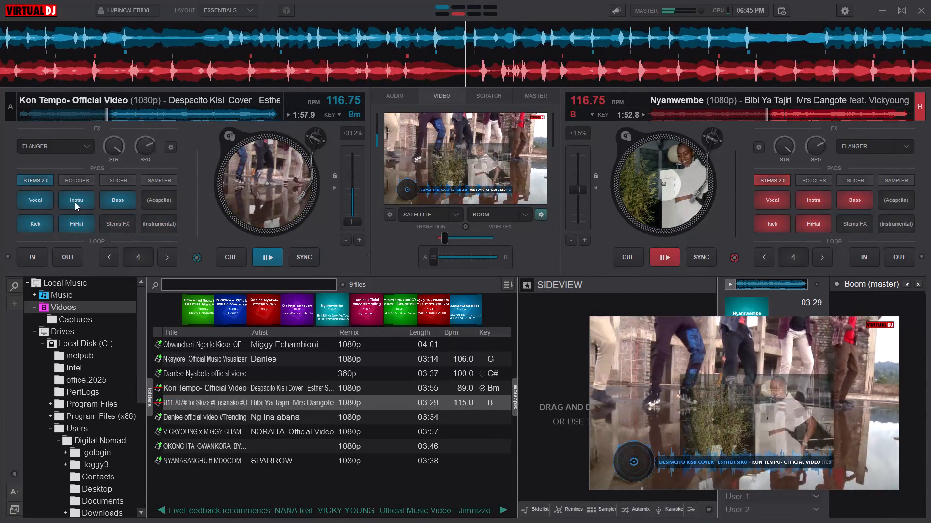
Change deck A's effect to WahWah.
left_click(82, 146)
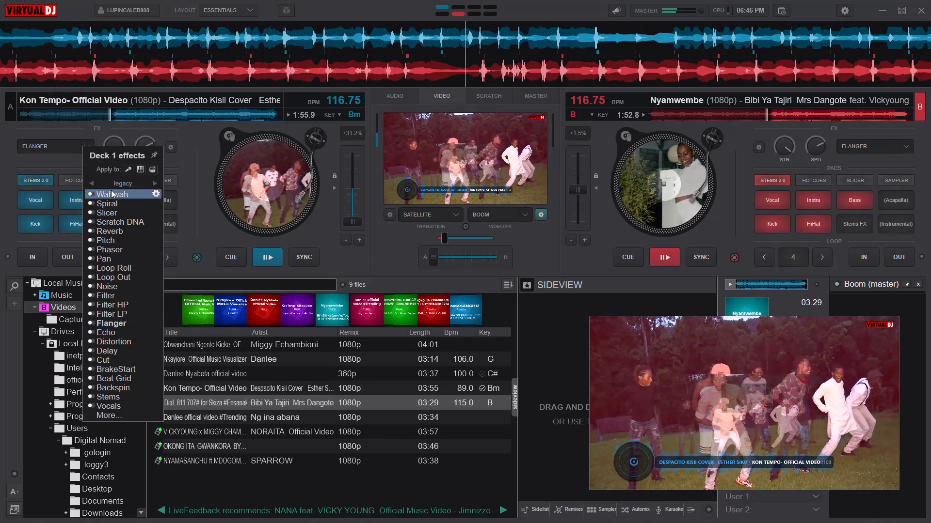
left_click(111, 190)
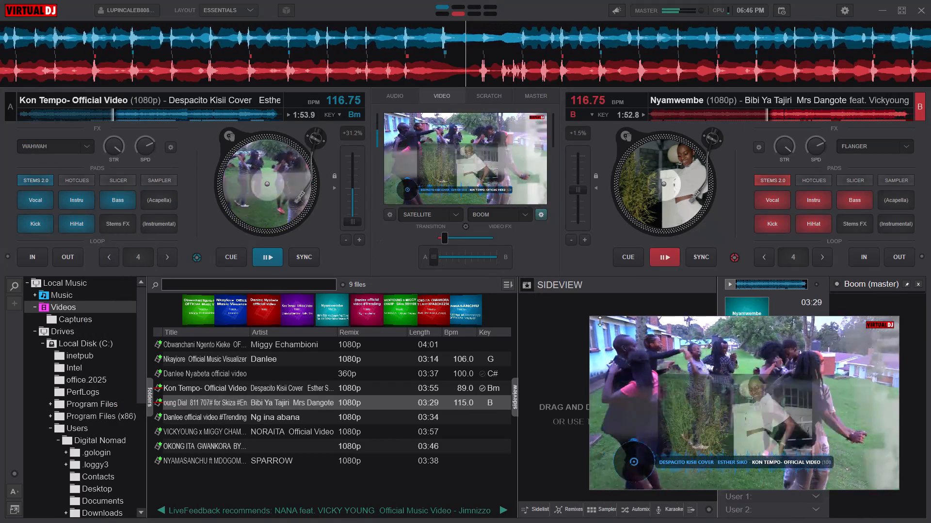
Enlarge the floating video output window by raising its top edge.
left_click_drag(600, 321, 539, 252)
left_click(539, 252)
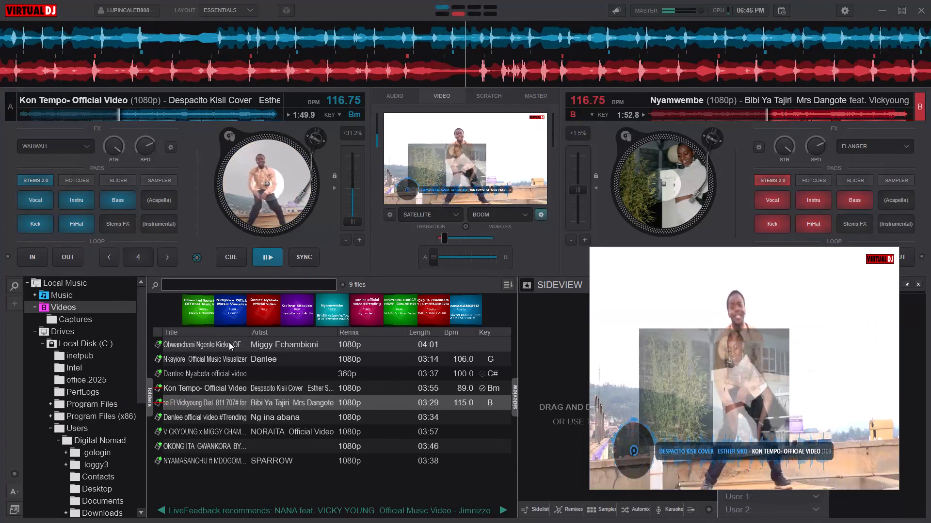
Load Danlee Nyabeta official video onto deck B and dismiss the Auto Match Key notice.
double_click(194, 374)
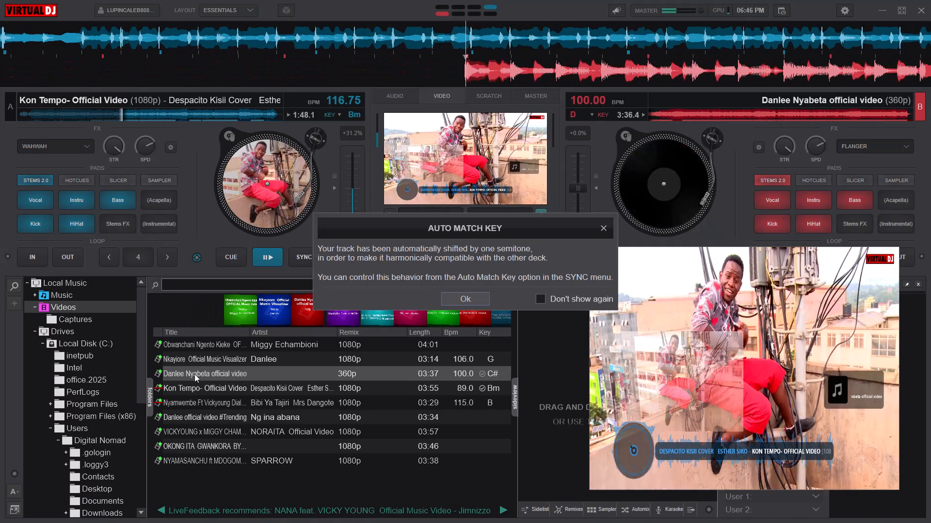
left_click(463, 301)
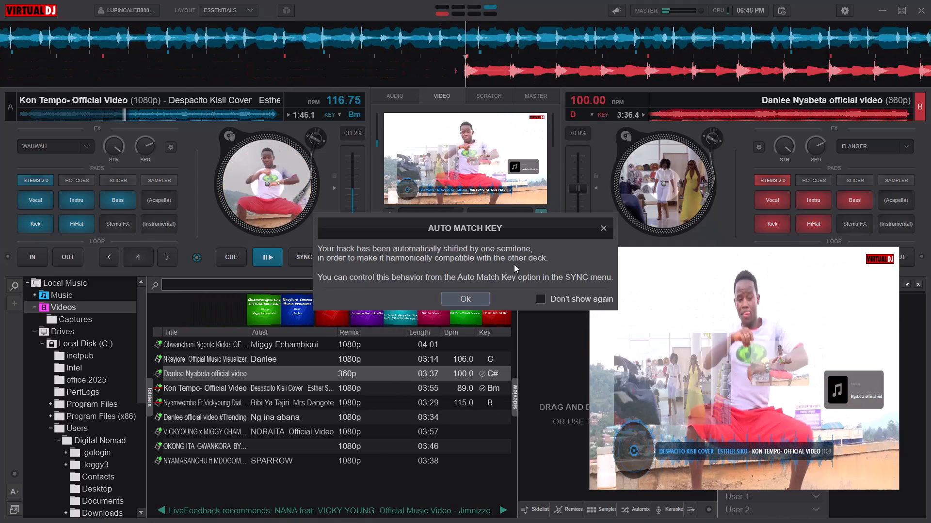
Set the video transition to Scrolling Slice and move the video crossfader to just short of the centre on deck A's side.
left_click(462, 236)
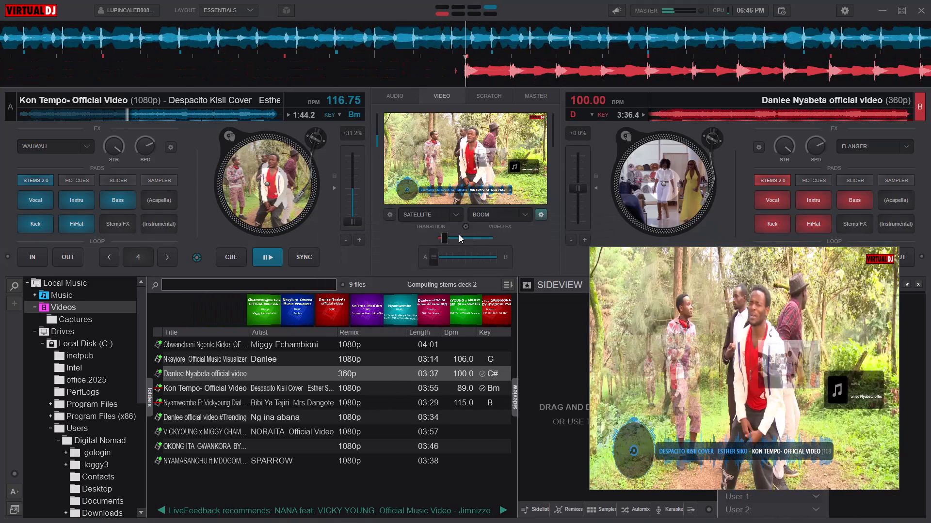
left_click(456, 217)
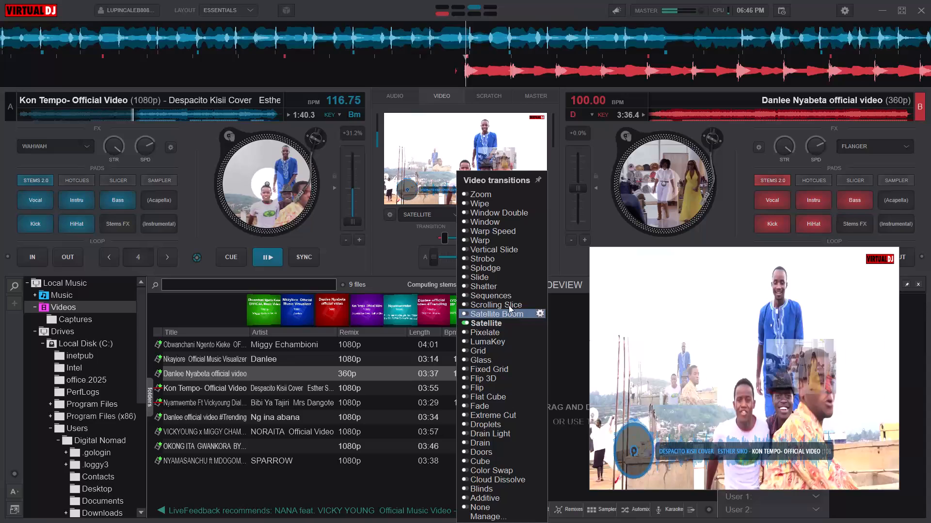
left_click(509, 306)
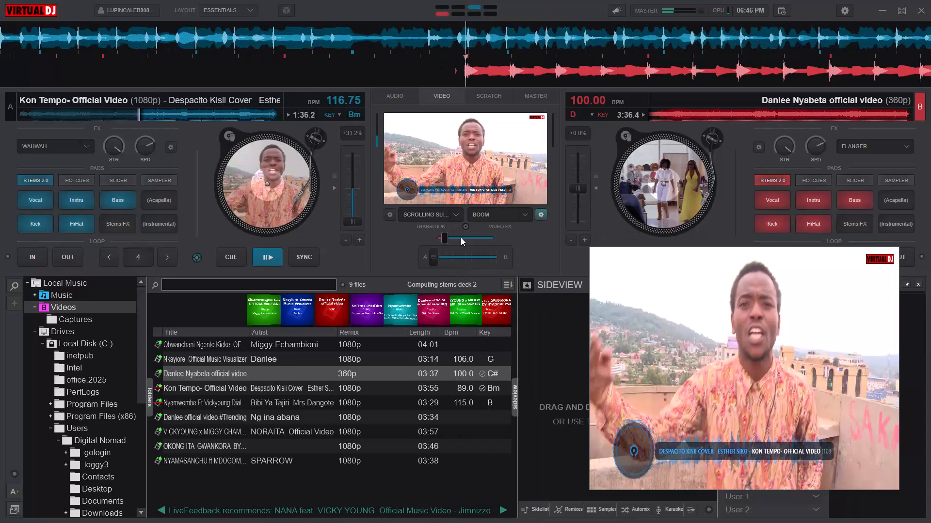
left_click(461, 237)
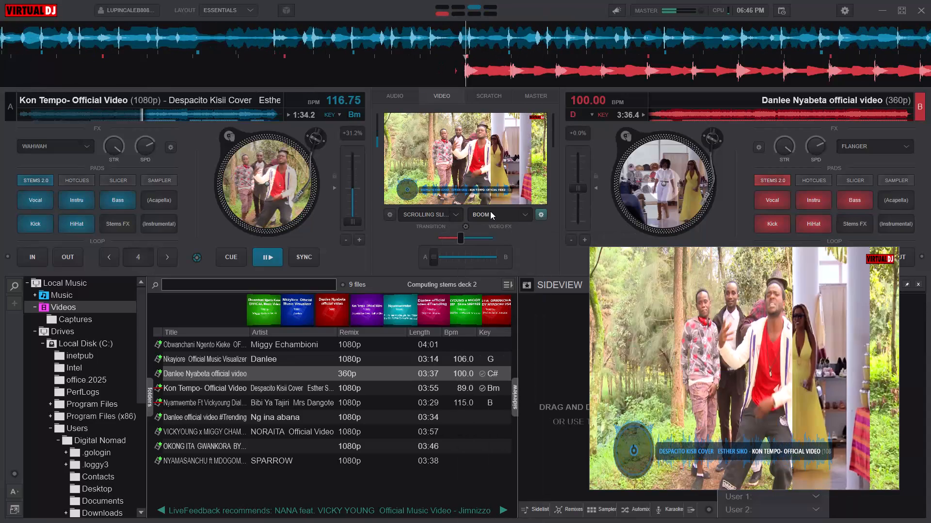
Start Danlee Nyabeta on deck B in sync with deck A, with the crossfader slightly past the centre towards deck B.
left_click_drag(625, 260, 634, 334)
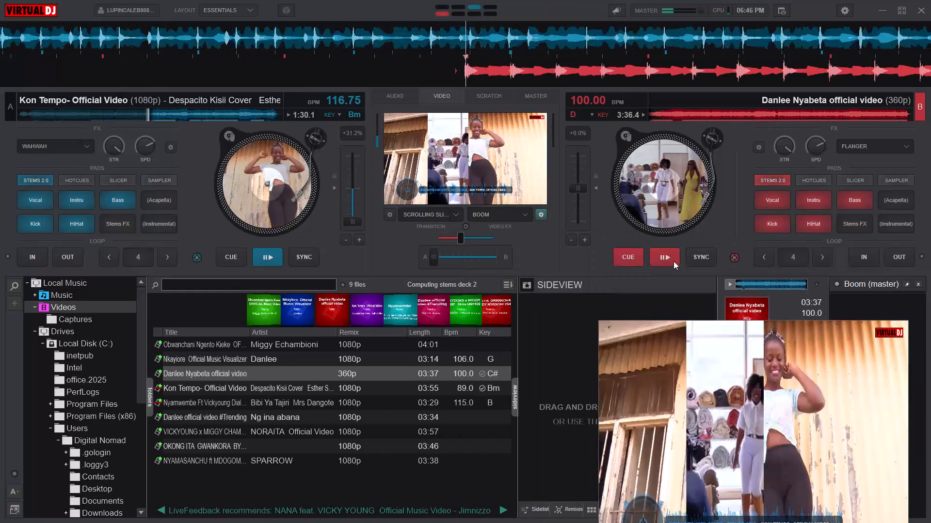
left_click(690, 261)
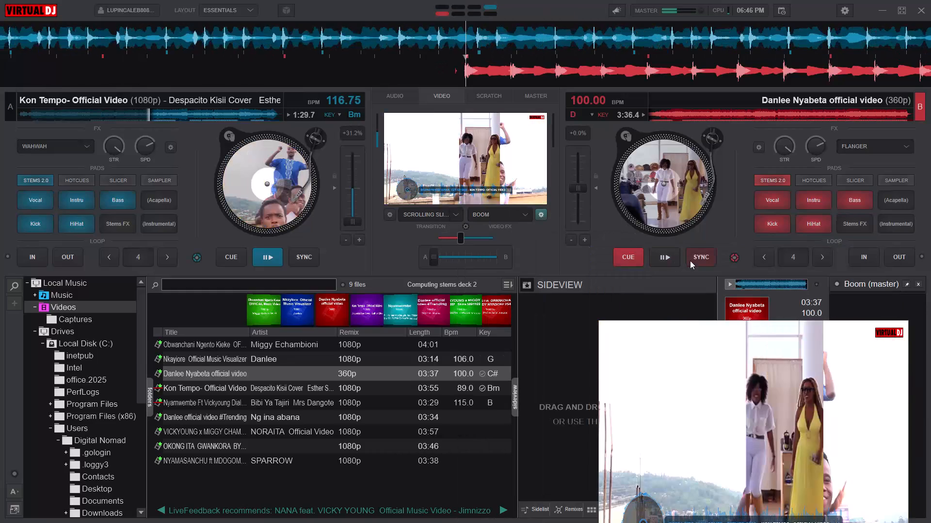
left_click(461, 256)
left_click(669, 254)
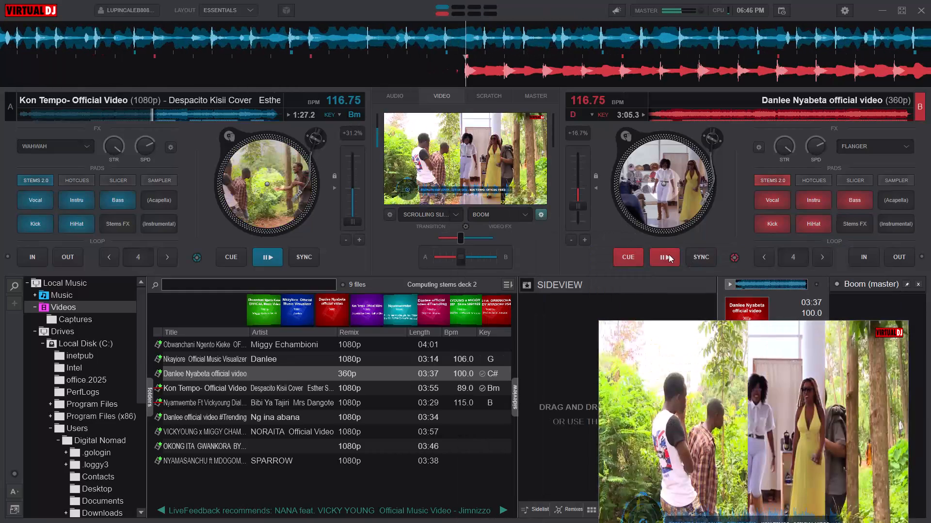
left_click(469, 257)
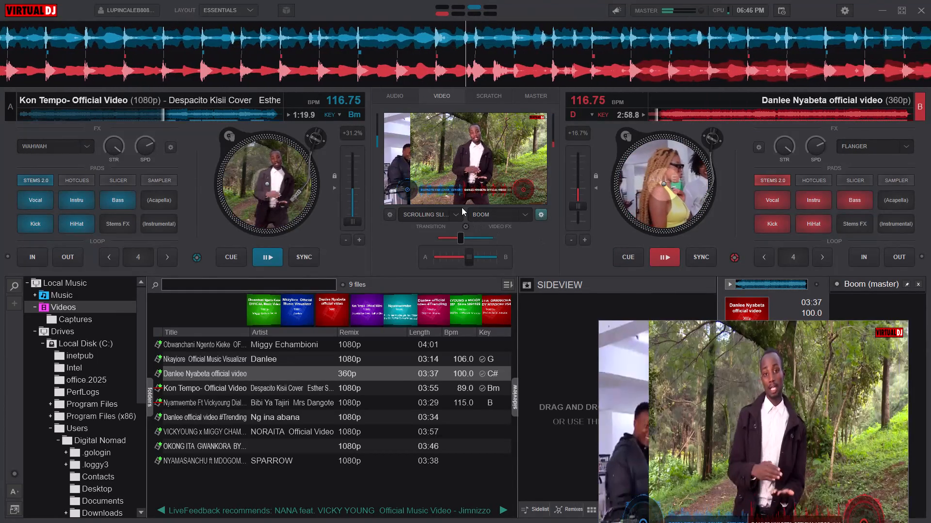
Set the video transition to Satellite Boom and move the video crossfader most of the way towards deck A.
left_click(455, 212)
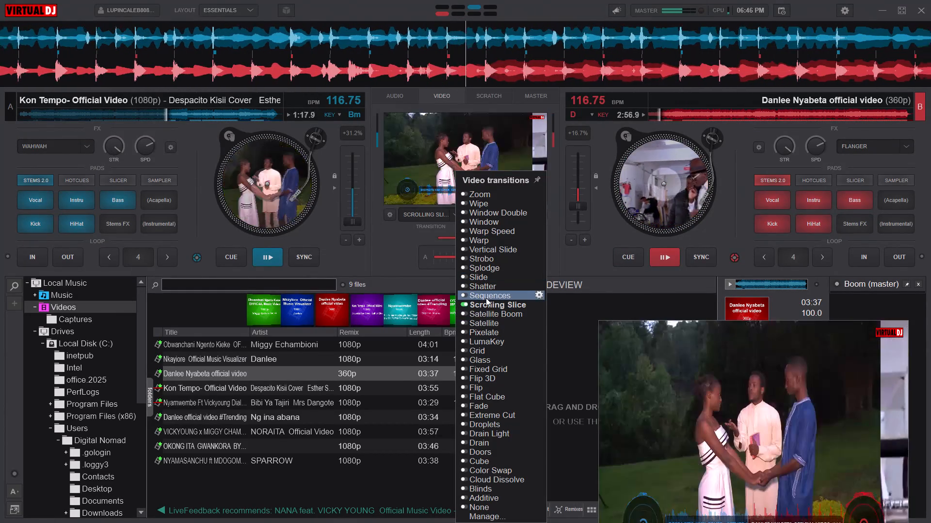
left_click(486, 313)
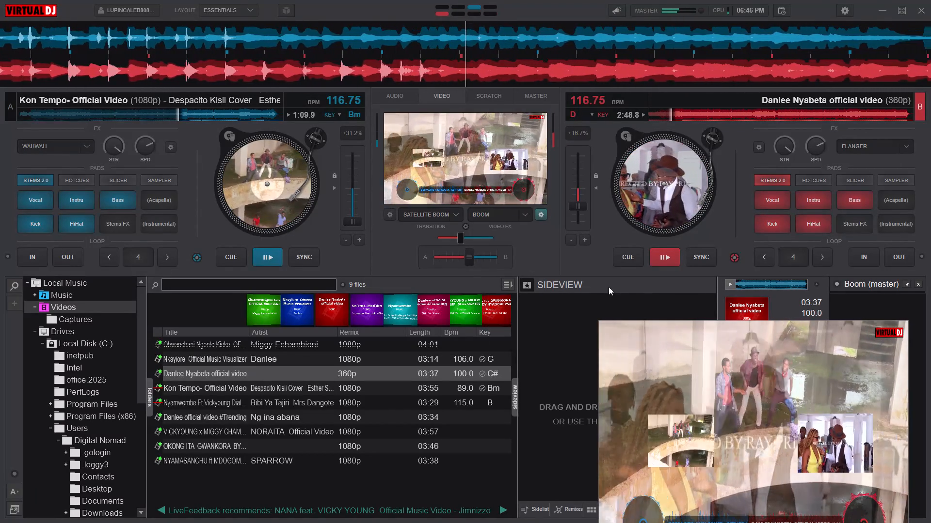
left_click_drag(626, 281, 689, 242)
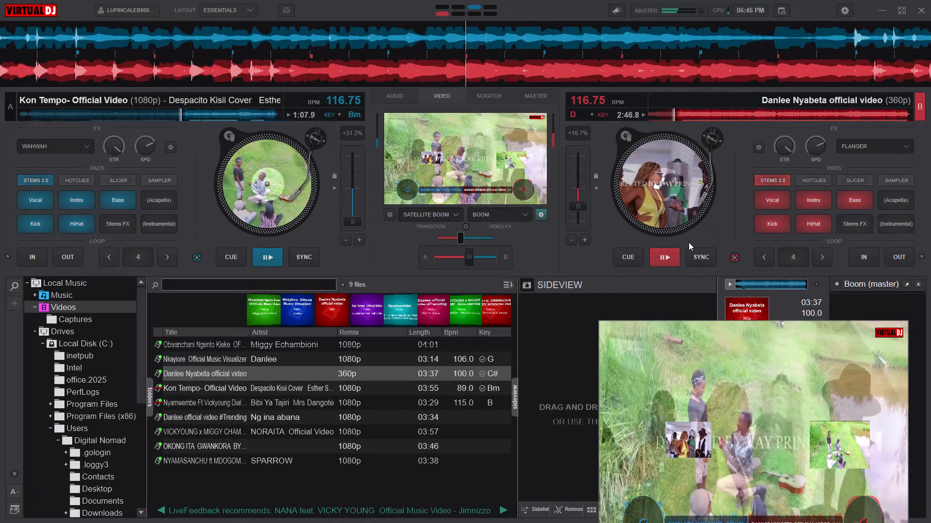
left_click_drag(689, 242, 626, 170)
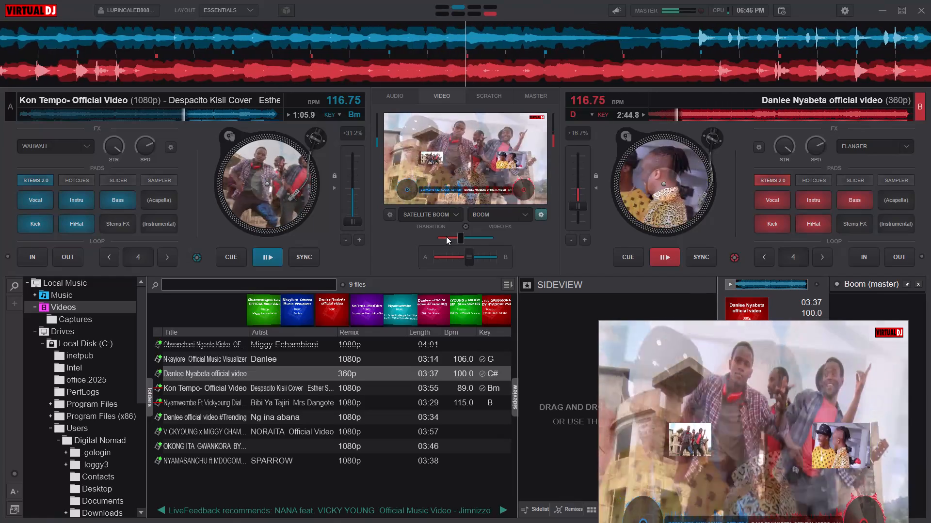
left_click(446, 236)
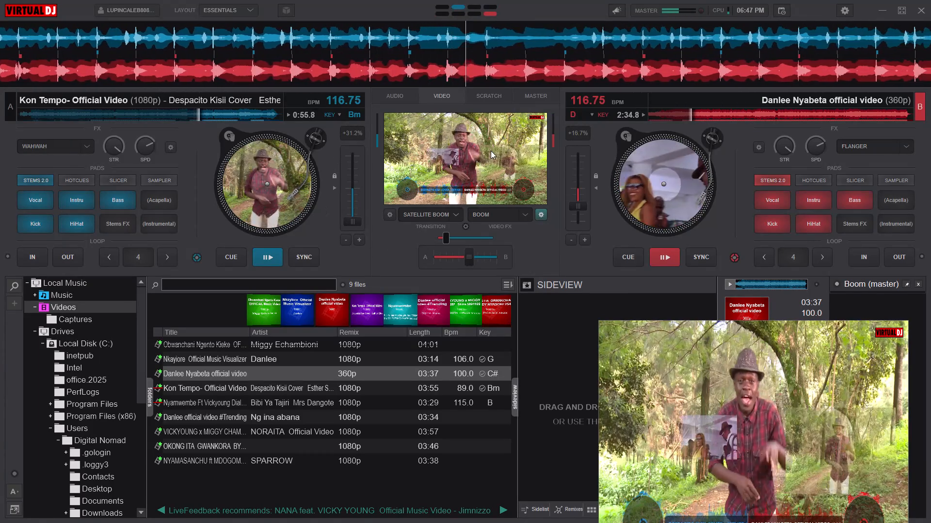
Close the floating video output window.
left_click(505, 163)
left_click_drag(505, 163, 303, 137)
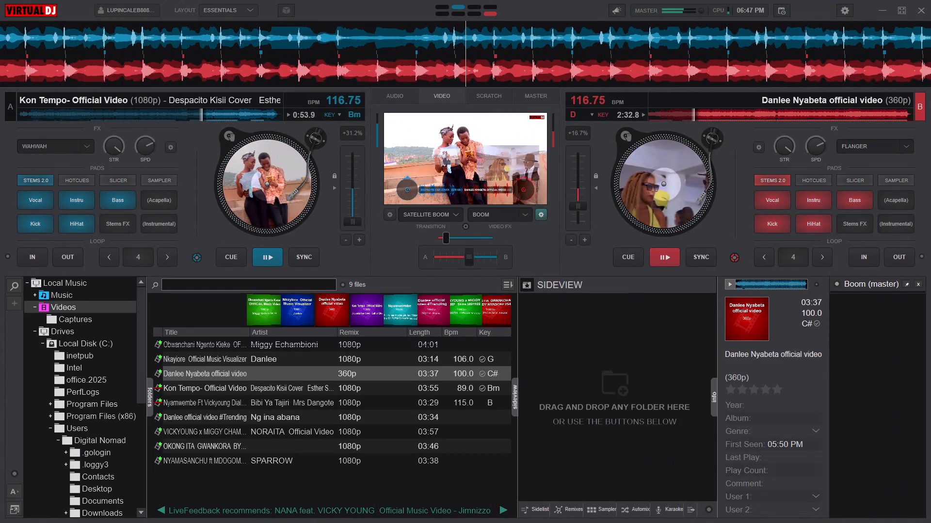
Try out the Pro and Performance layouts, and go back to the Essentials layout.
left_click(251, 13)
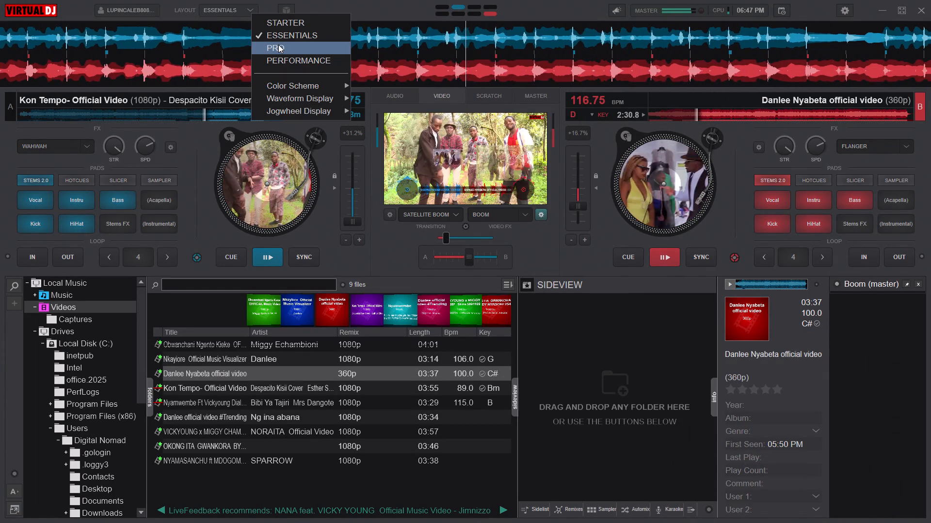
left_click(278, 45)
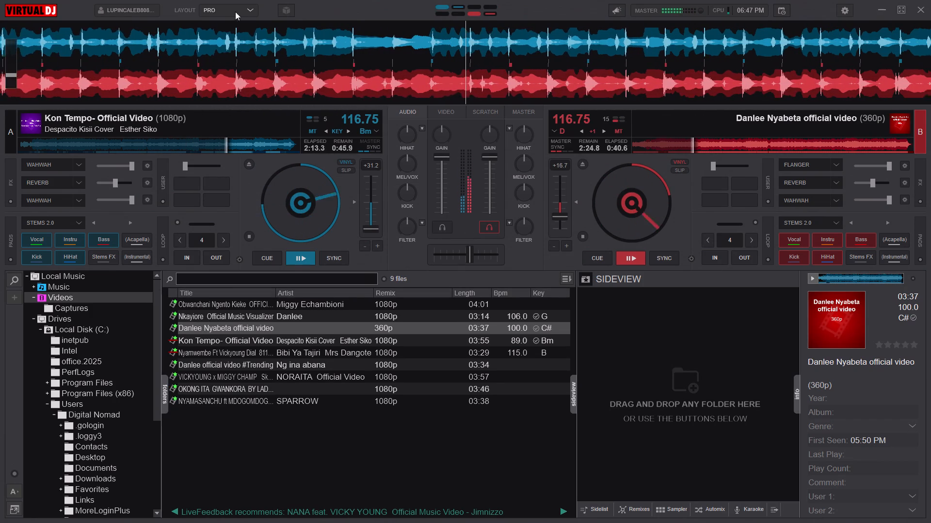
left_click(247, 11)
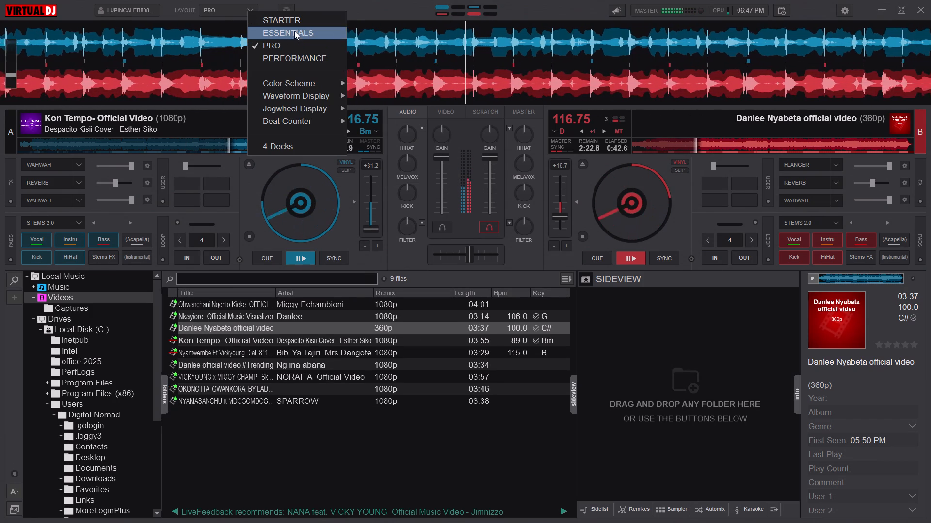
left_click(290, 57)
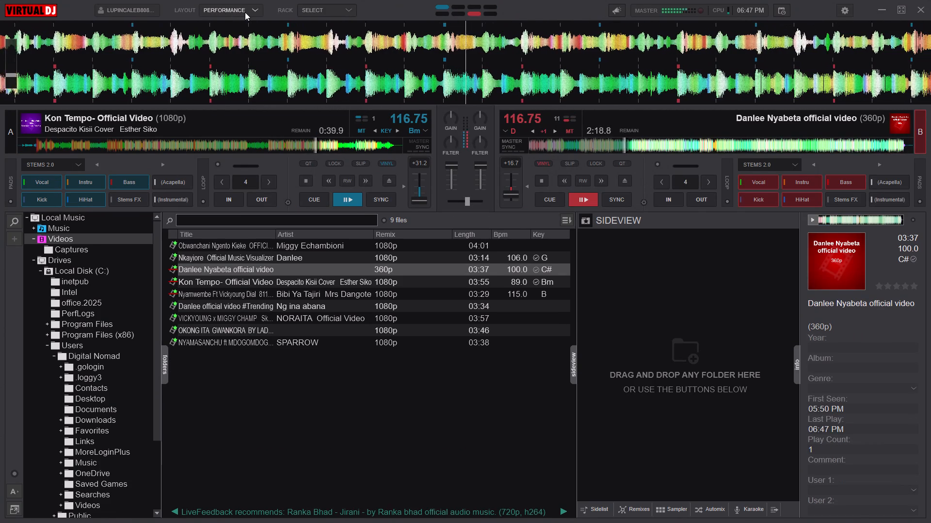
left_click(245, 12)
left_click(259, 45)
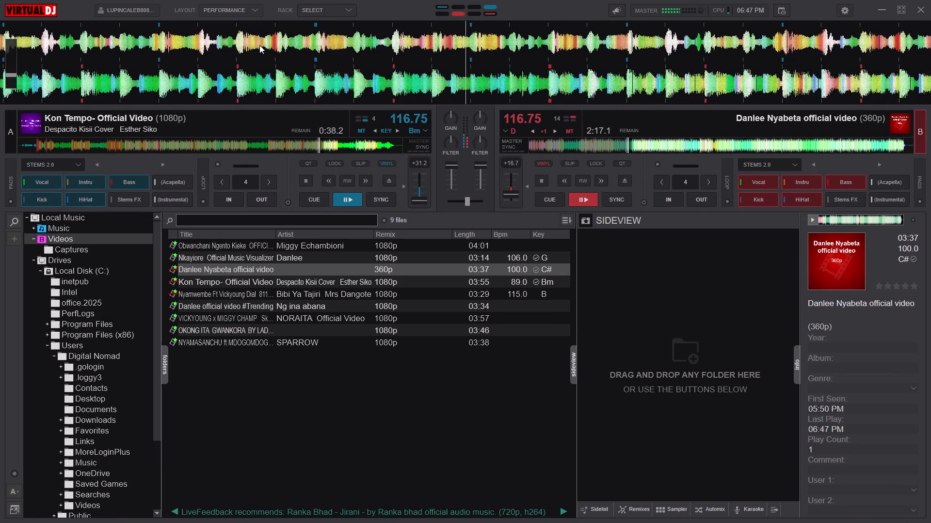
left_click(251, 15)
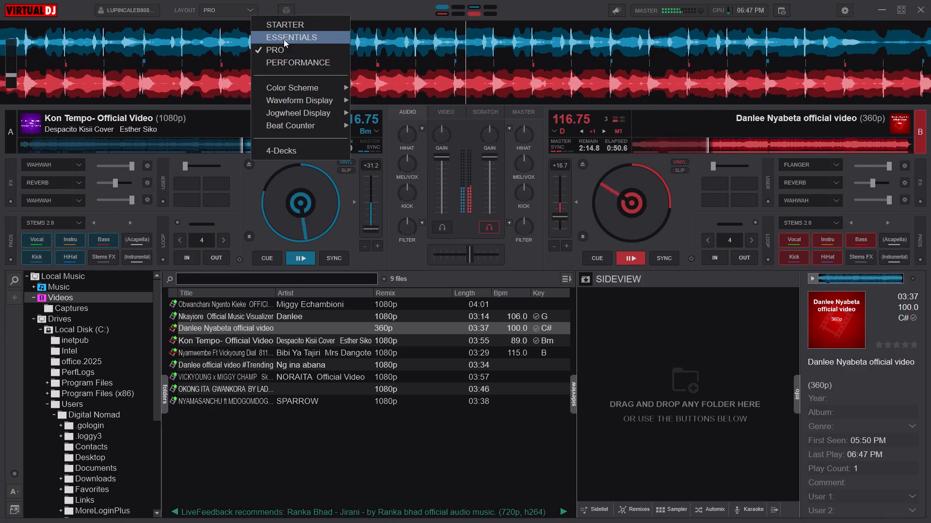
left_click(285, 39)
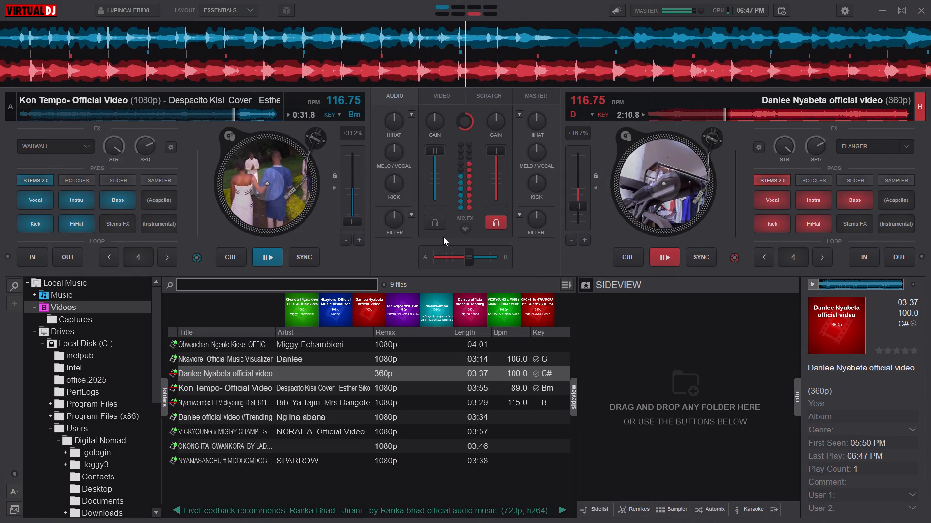
Move the crossfader fully to deck B.
left_click_drag(473, 257, 496, 258)
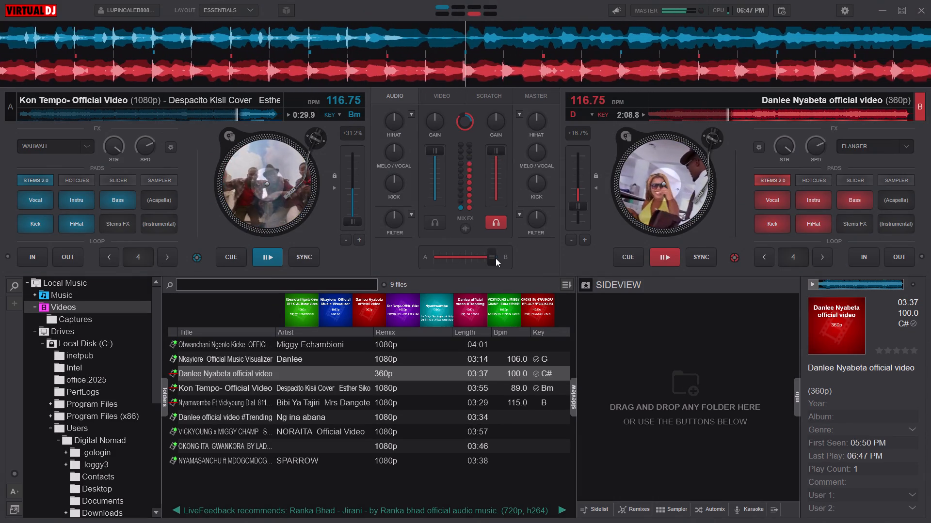
left_click_drag(496, 258, 513, 256)
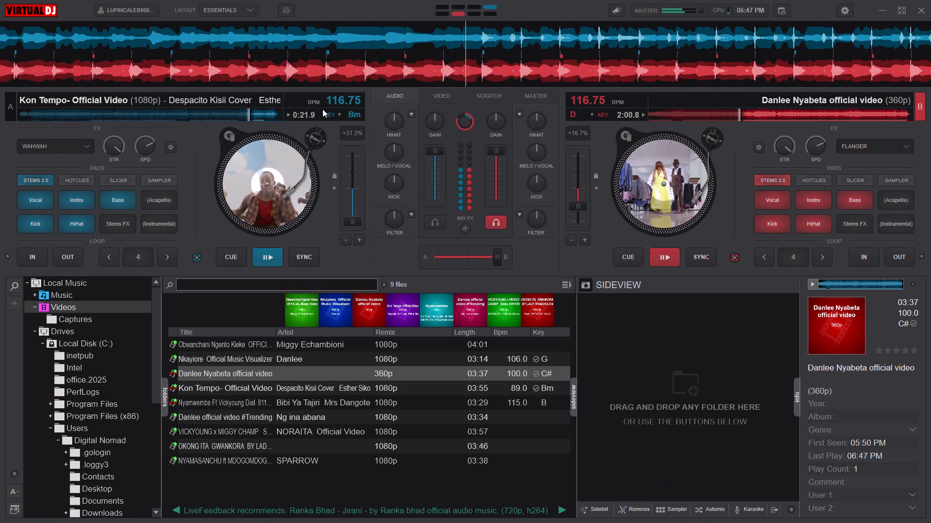
Return to the video mixer and set the video transition to Satellite.
left_click(428, 96)
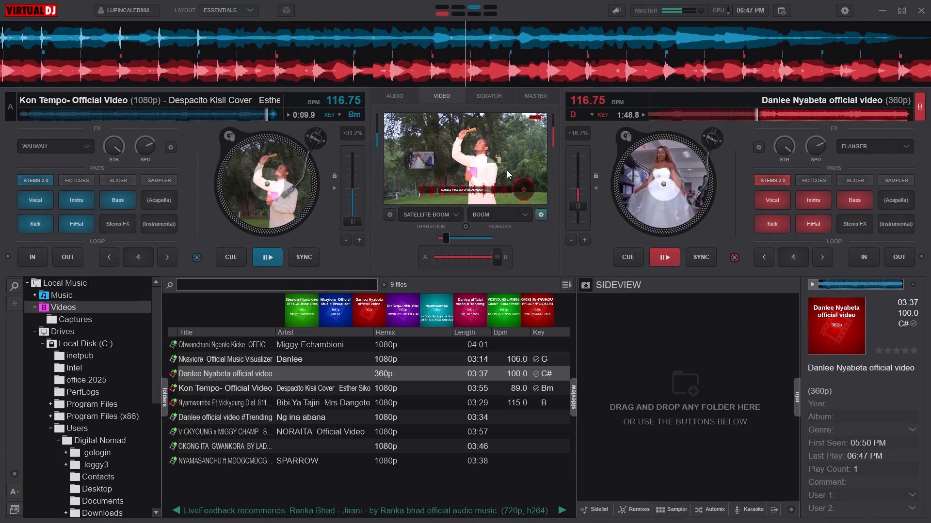
left_click(453, 212)
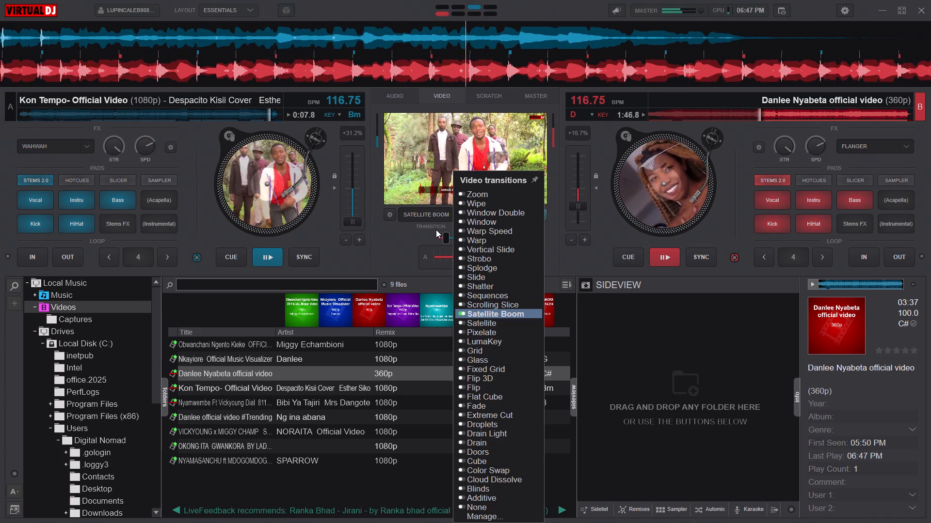
left_click(491, 323)
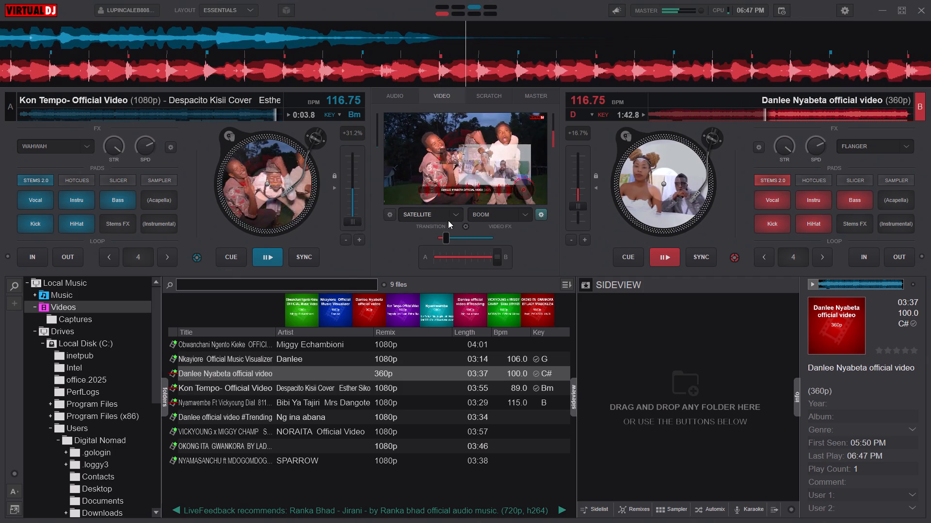
Sweep the video crossfader back and forth between the decks with the Satellite transition, leaving it just short of centre on deck A's side.
left_click_drag(447, 237, 457, 237)
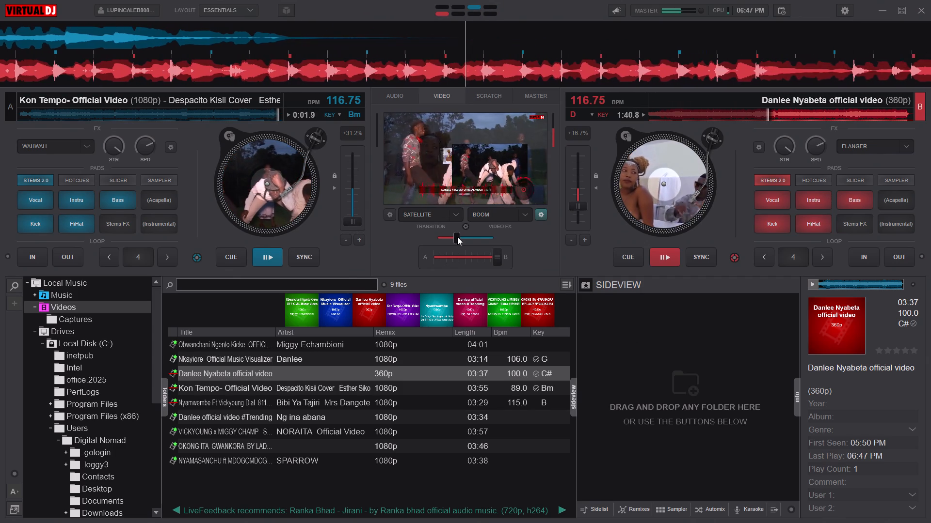
left_click_drag(457, 237, 470, 235)
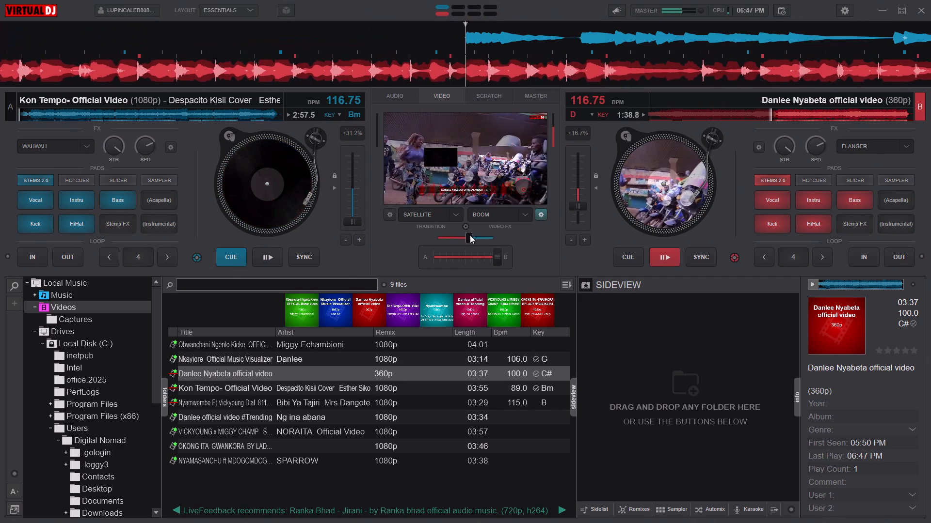
left_click_drag(470, 235, 480, 233)
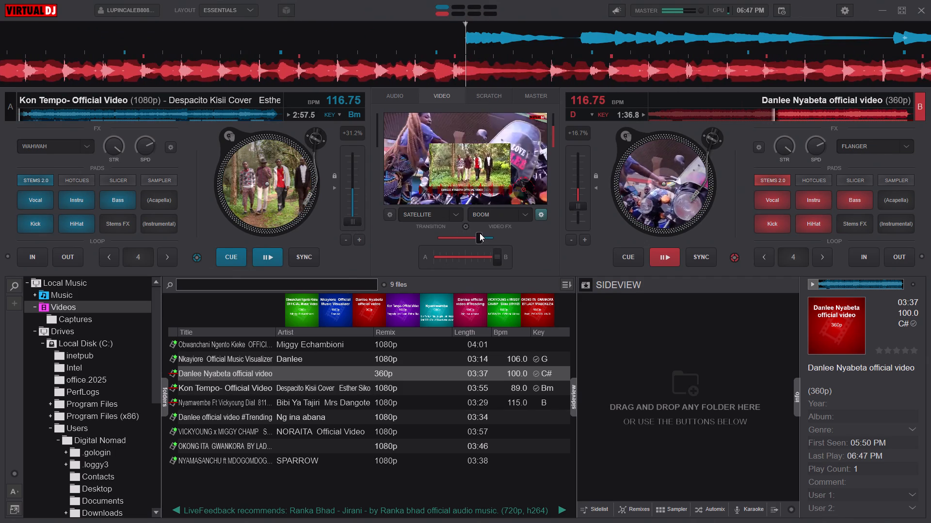
left_click_drag(480, 233, 456, 236)
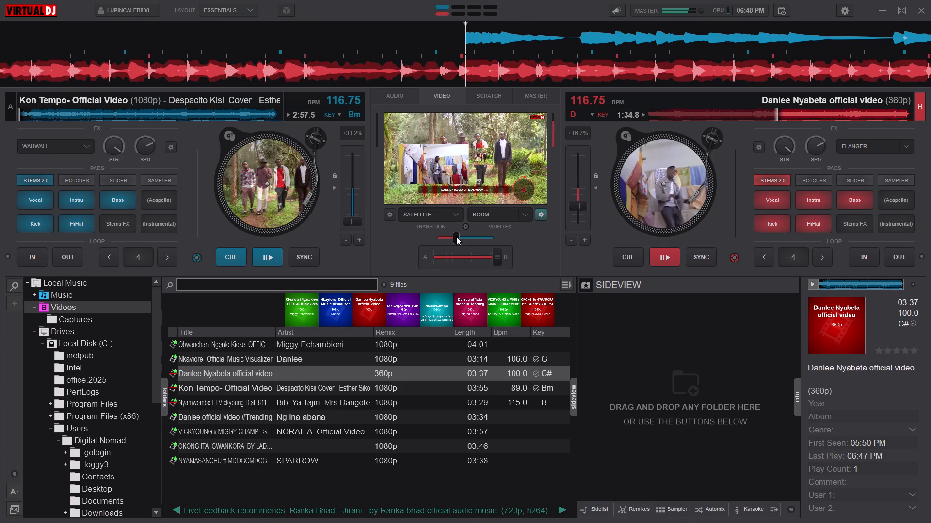
left_click_drag(456, 236, 447, 236)
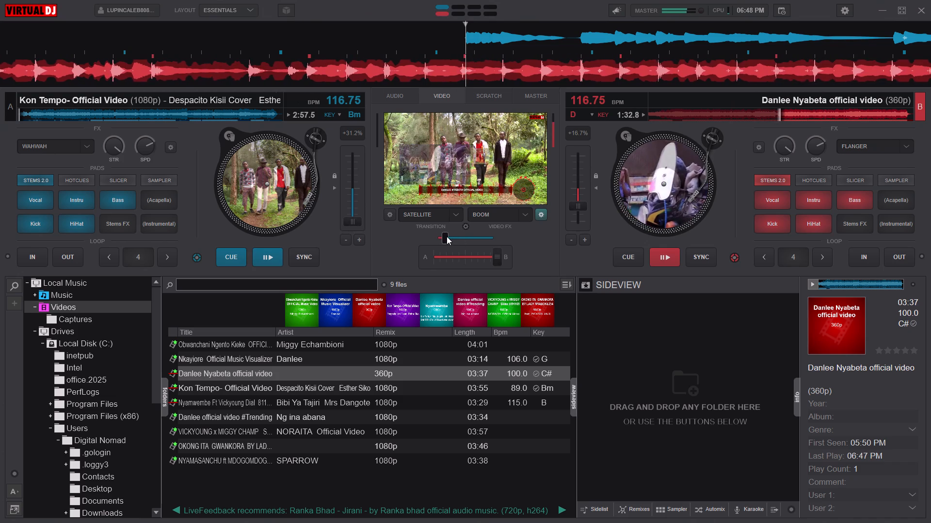
left_click_drag(447, 236, 462, 236)
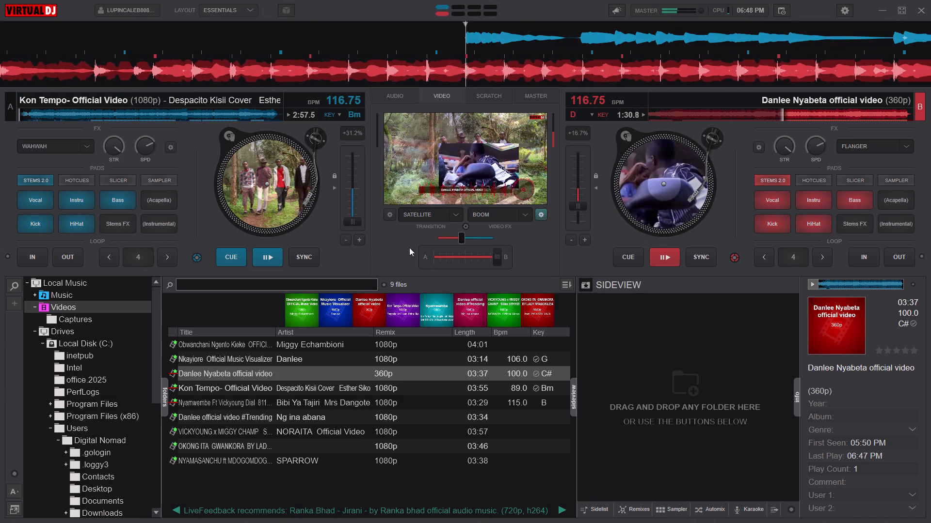
Load Nkayiore Official Music Visualizer onto deck A, ease the crossfader back toward the middle, and play it synced to deck B.
triple_click(248, 358)
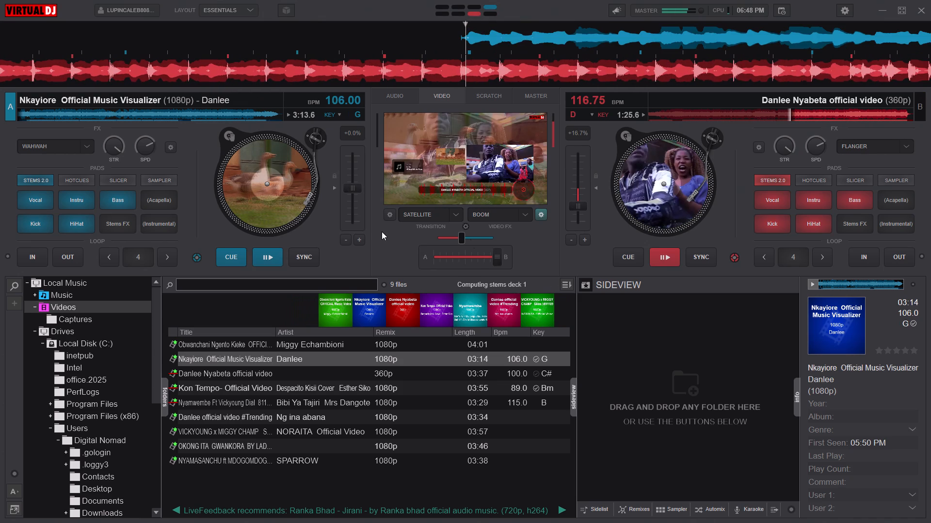
left_click(310, 255)
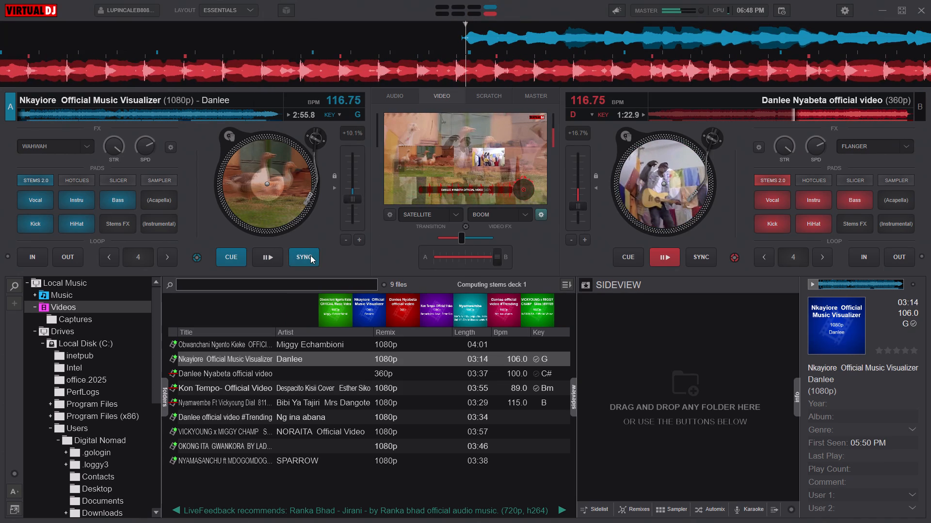
left_click(473, 254)
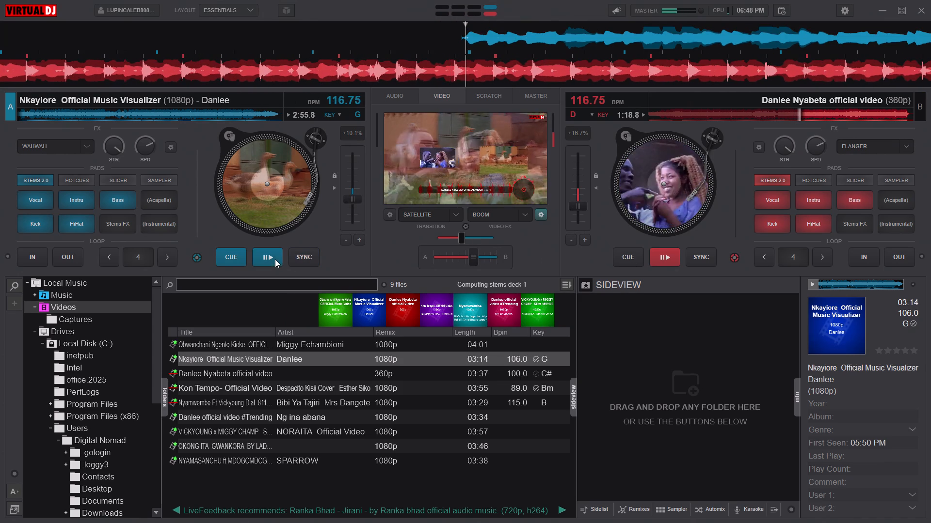
left_click_drag(320, 251, 314, 254)
left_click(314, 254)
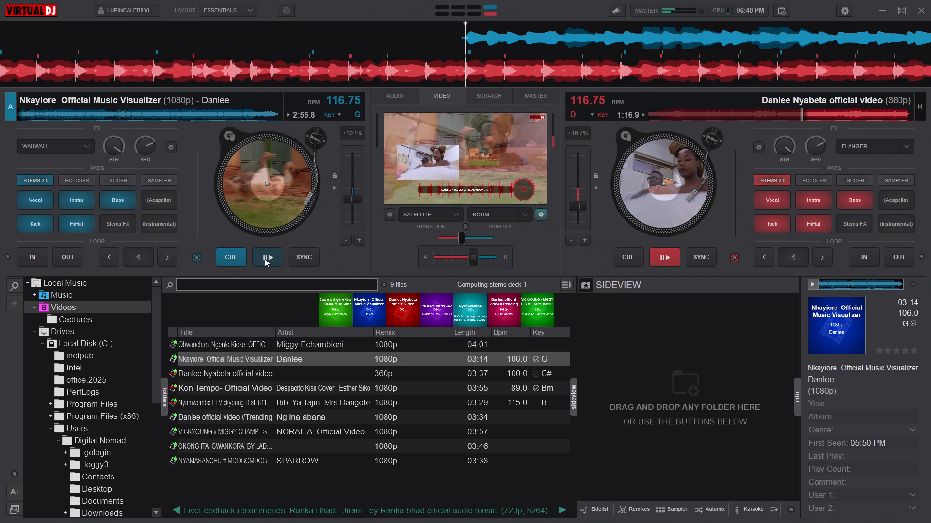
left_click(265, 259)
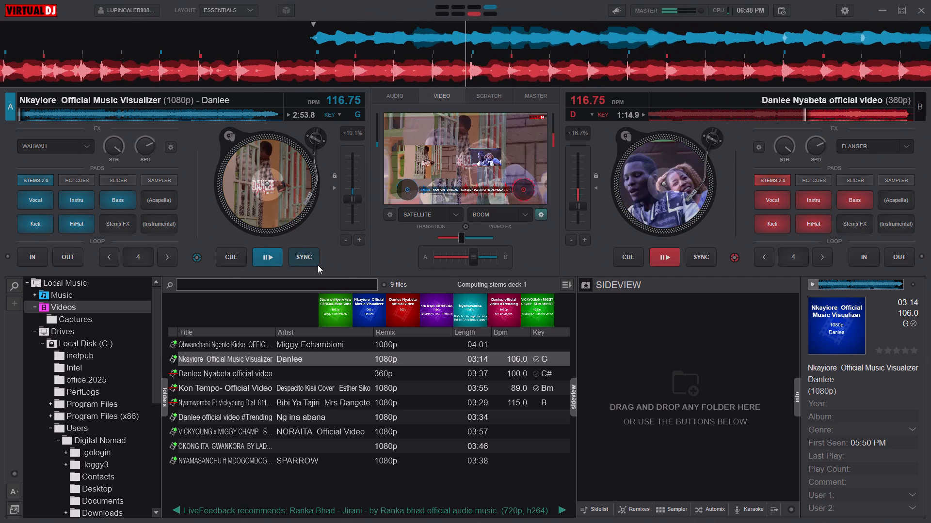
left_click(300, 259)
left_click(300, 259)
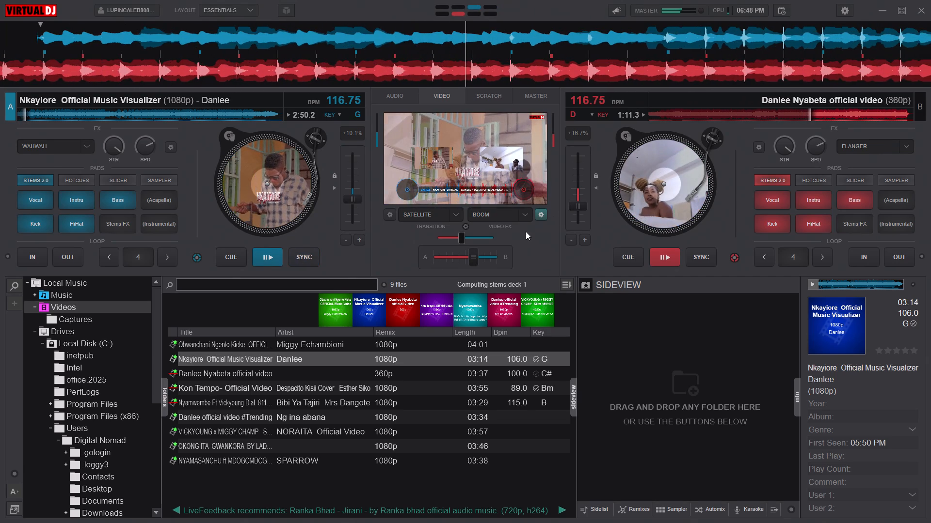
left_click(266, 260)
left_click(266, 260)
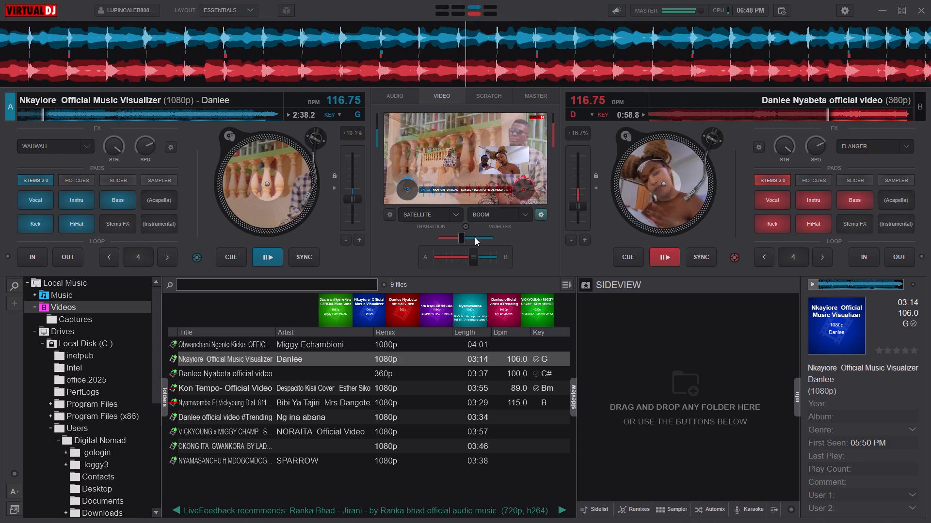
Move the audio crossfader slightly toward deck A, close to the centre.
left_click(462, 255)
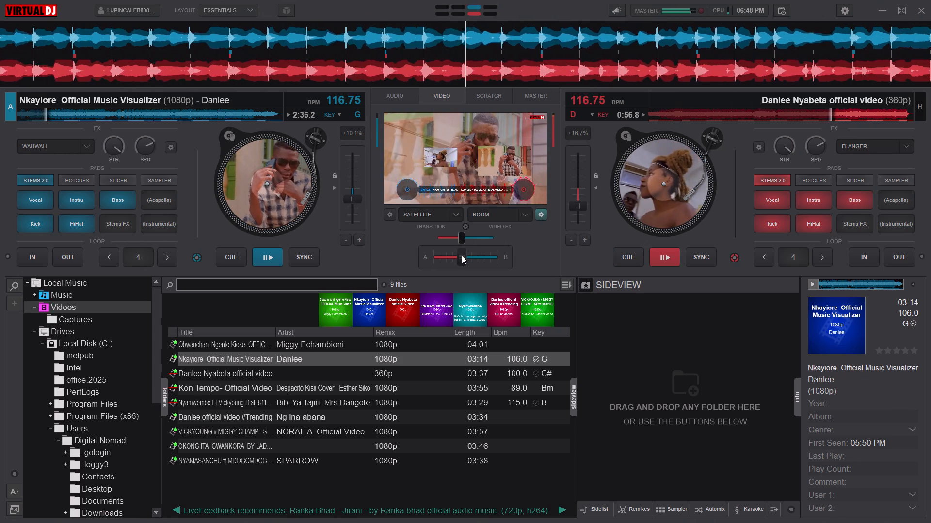
left_click(463, 257)
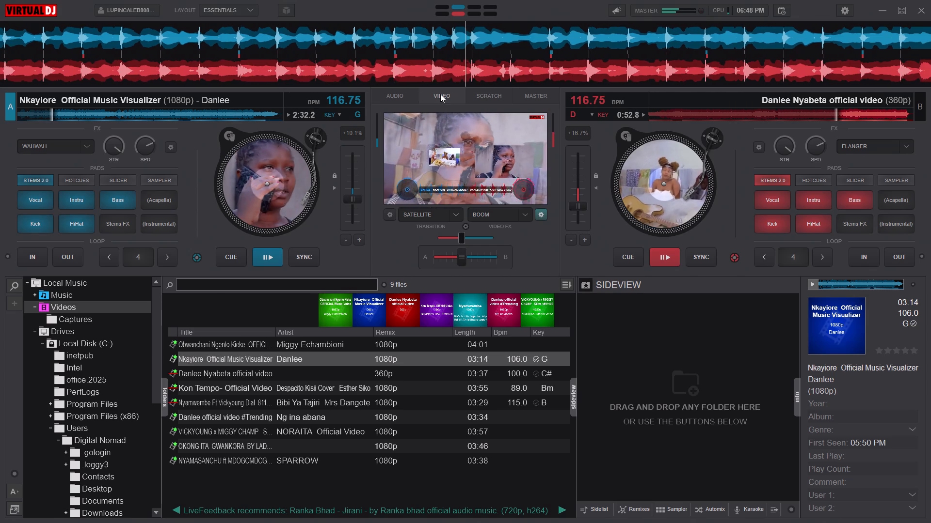
Shift the video crossfader back and forth around the centre during the Satellite transition, leaving it slightly toward deck A.
left_click(452, 234)
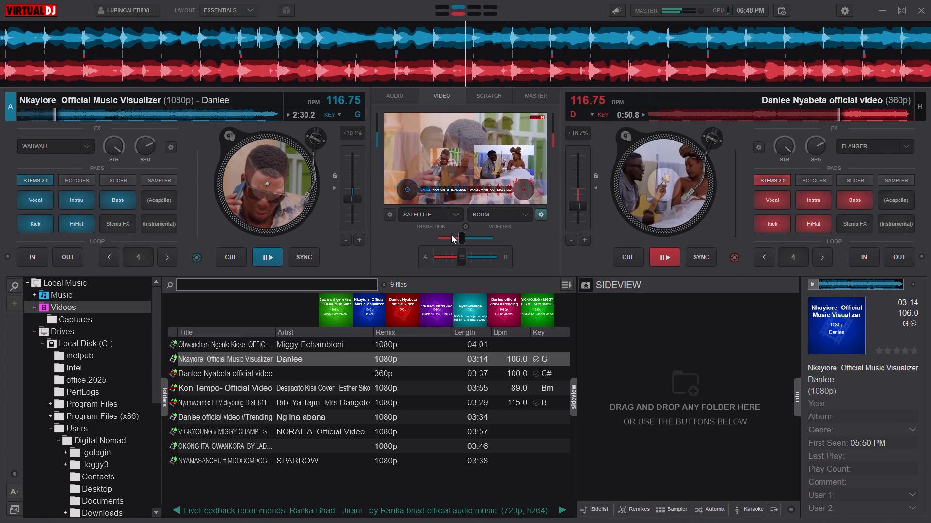
left_click(451, 235)
left_click(448, 235)
left_click_drag(448, 235, 443, 235)
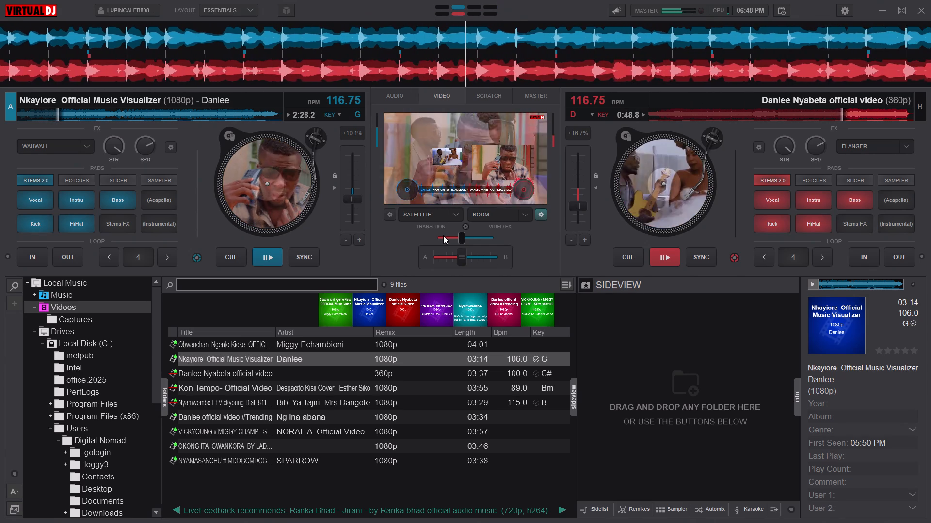
left_click_drag(443, 235, 461, 239)
left_click(461, 239)
left_click_drag(461, 239, 451, 236)
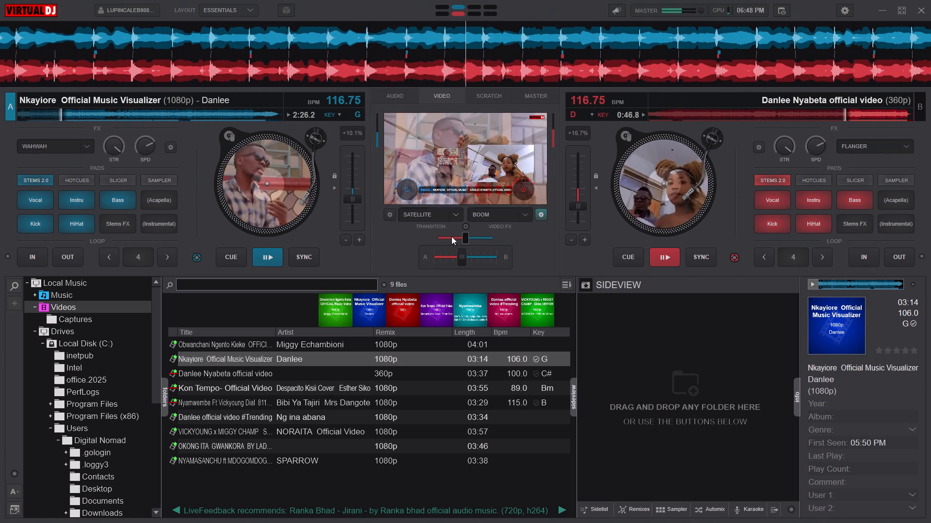
left_click_drag(451, 236, 453, 234)
left_click(453, 234)
left_click_drag(461, 241, 463, 237)
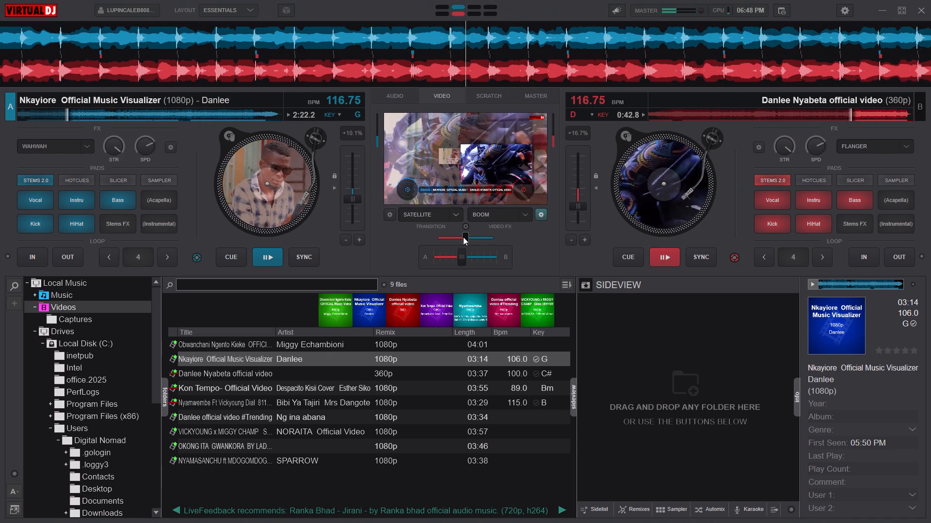
left_click_drag(463, 237, 467, 241)
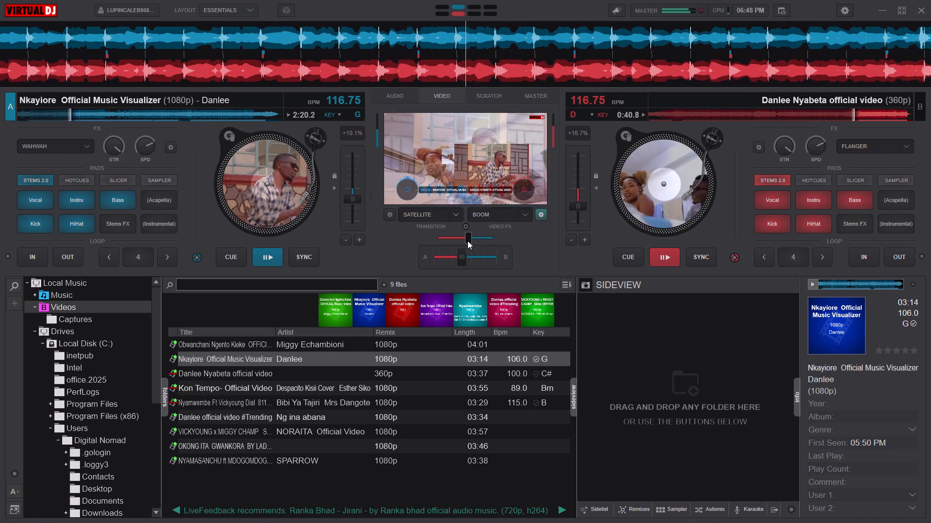
left_click_drag(467, 241, 451, 239)
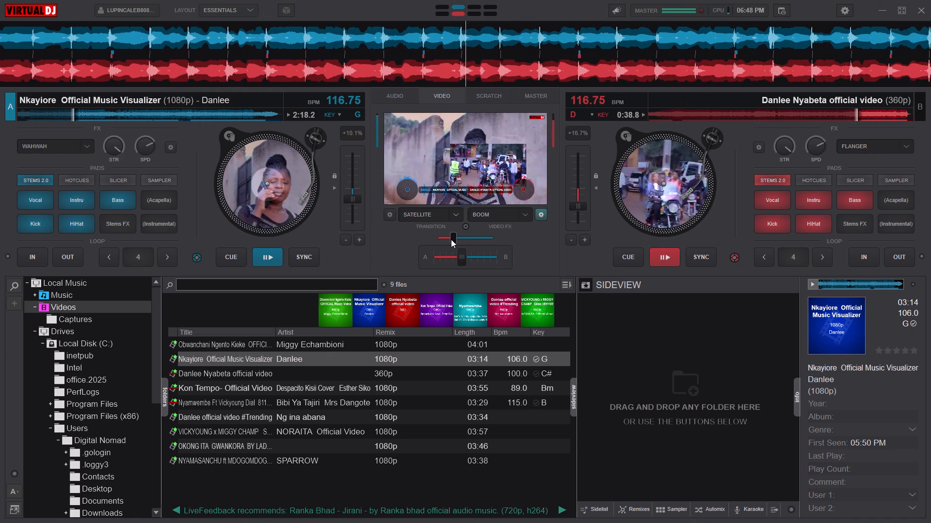
Change the video transition to Satellite Boom.
left_click(459, 219)
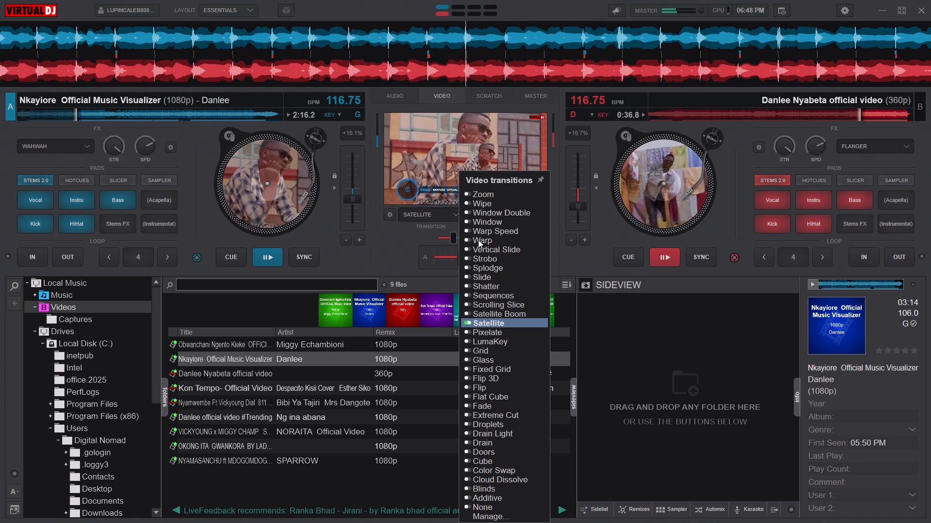
left_click(514, 312)
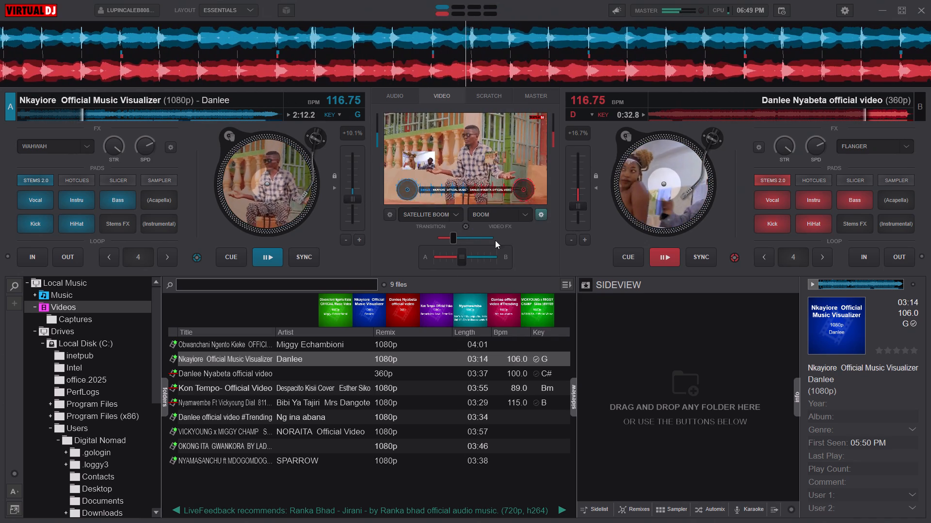
Stop deck B, replace its track with Danlee official video #Trending, and play it synced to deck A.
left_click(668, 257)
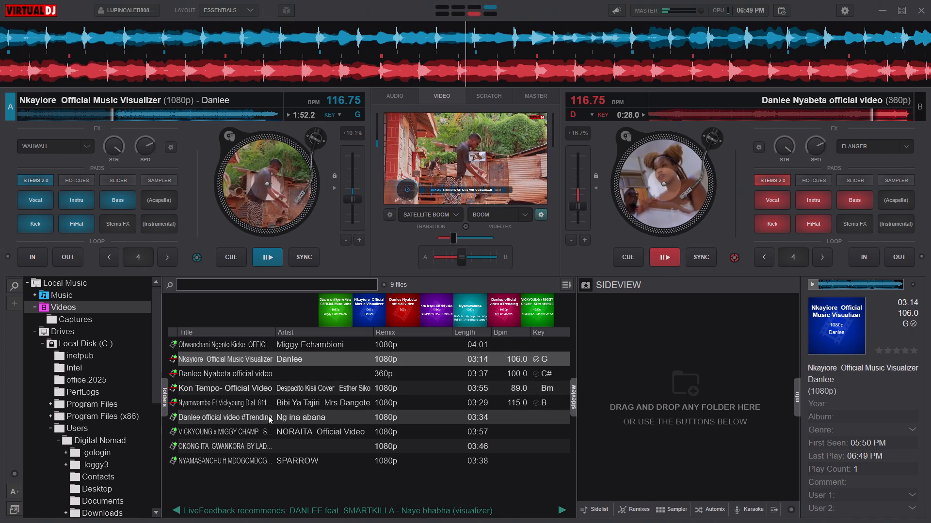
triple_click(289, 418)
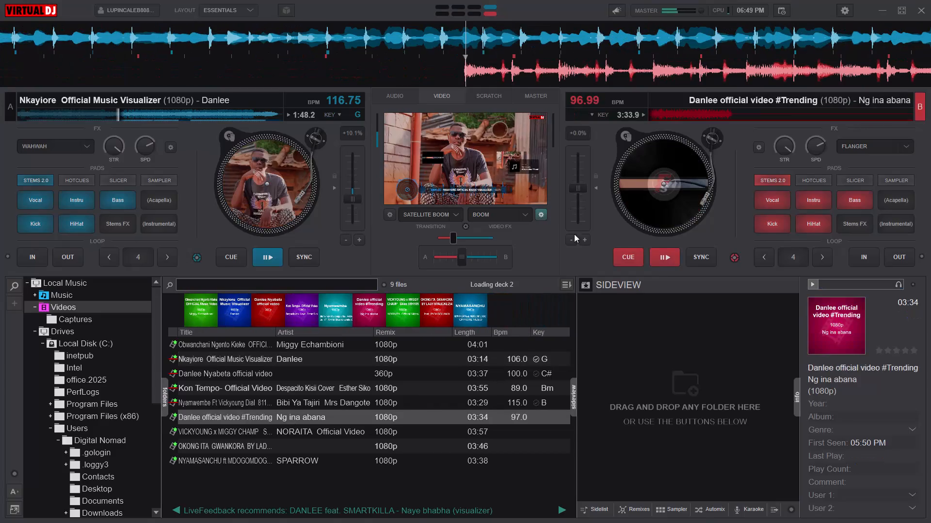
left_click_drag(649, 259, 662, 259)
left_click(662, 259)
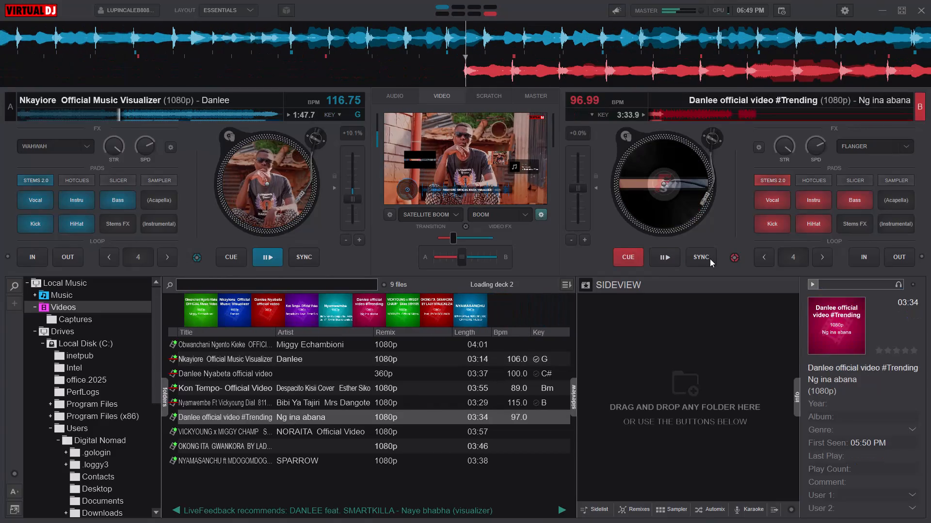
left_click(710, 259)
left_click(665, 257)
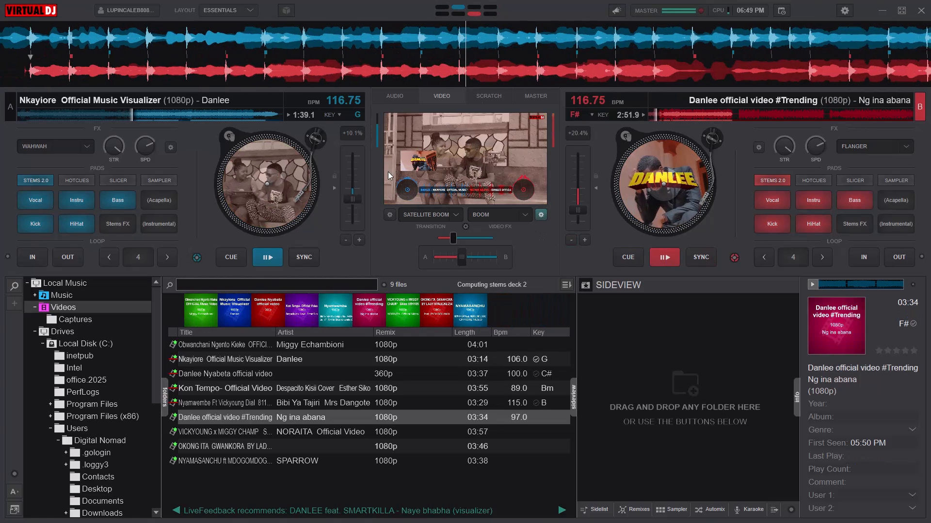
left_click(703, 259)
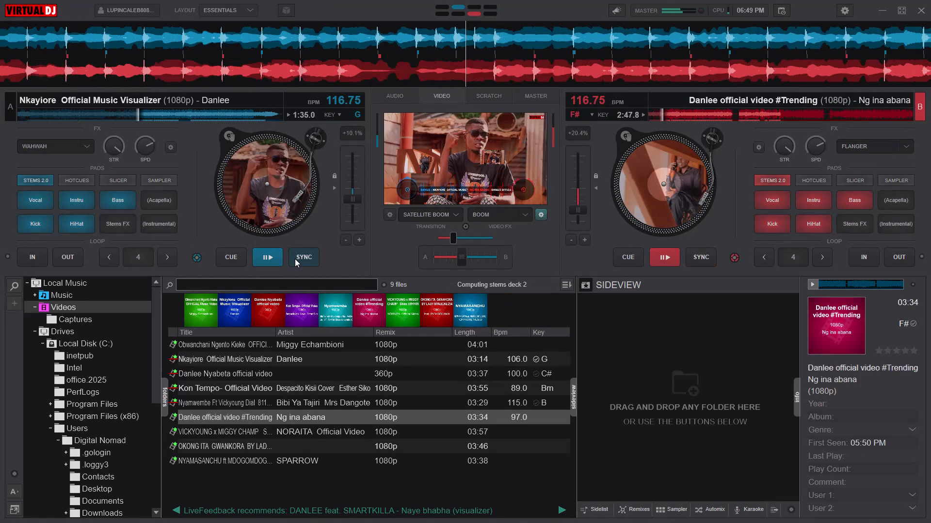
Move the video crossfader slightly closer to the centre.
left_click(459, 238)
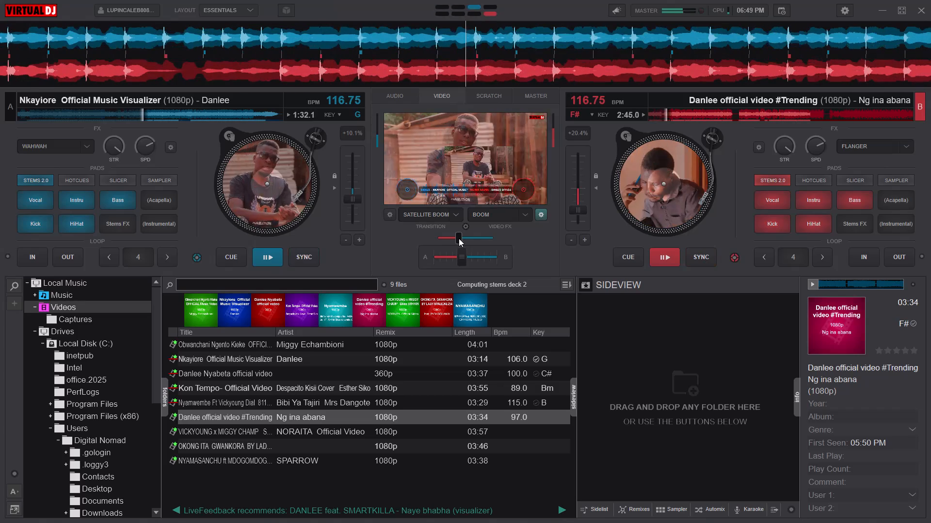
Crossfade the audio gradually until it is fully on deck B, and pause deck A.
left_click_drag(459, 258, 479, 257)
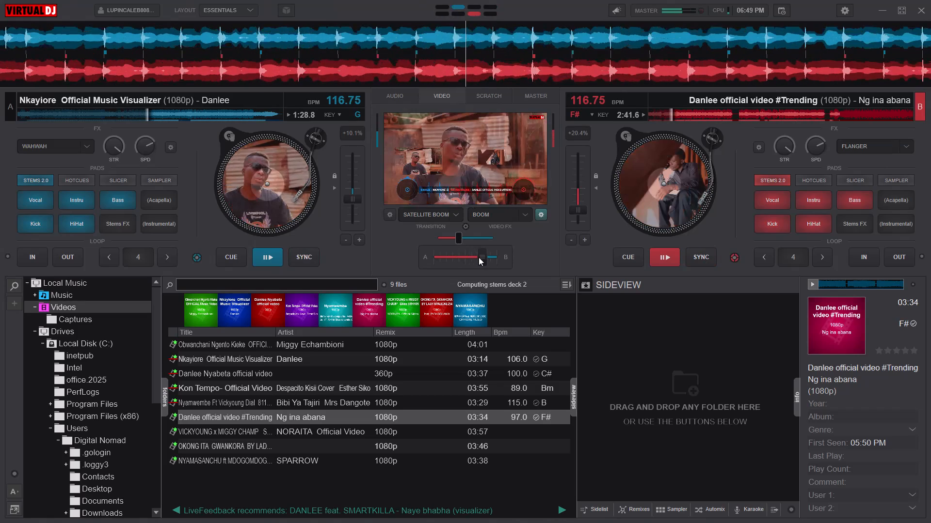
left_click_drag(479, 257, 471, 257)
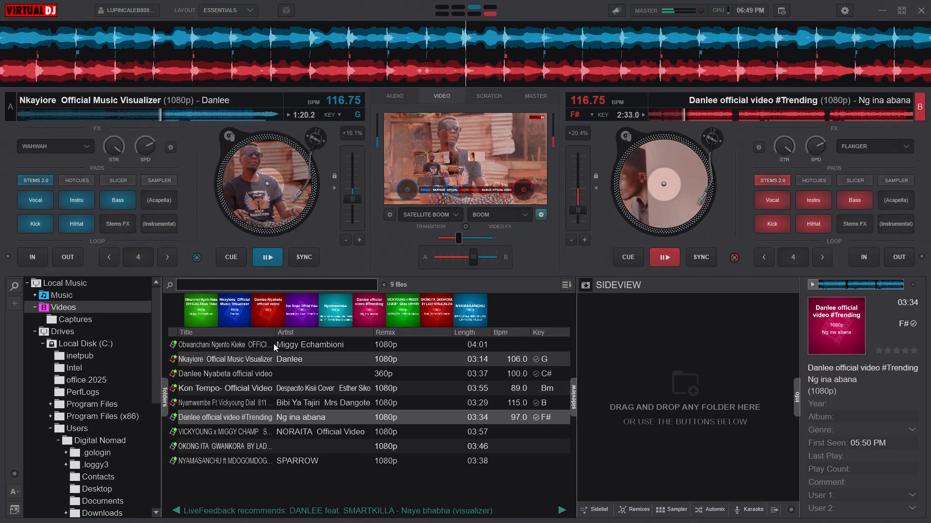
left_click_drag(478, 256, 485, 256)
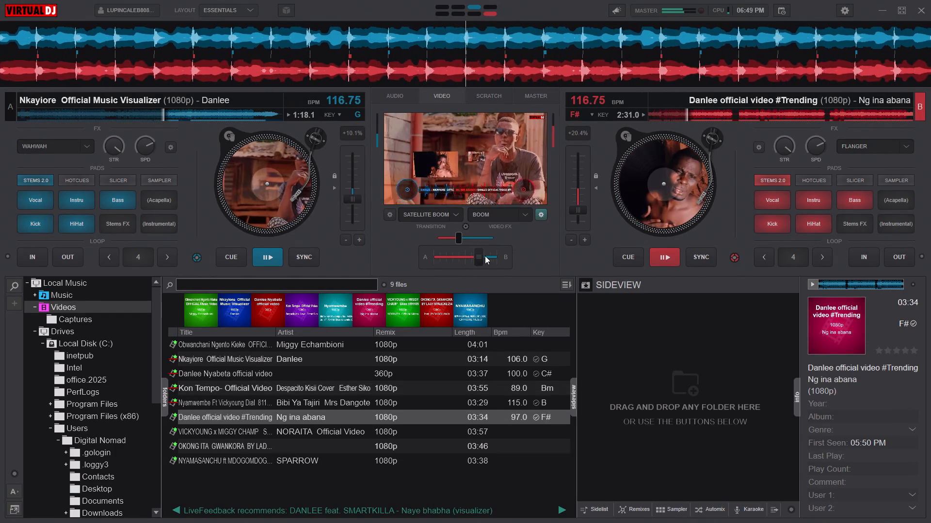
left_click_drag(485, 256, 502, 257)
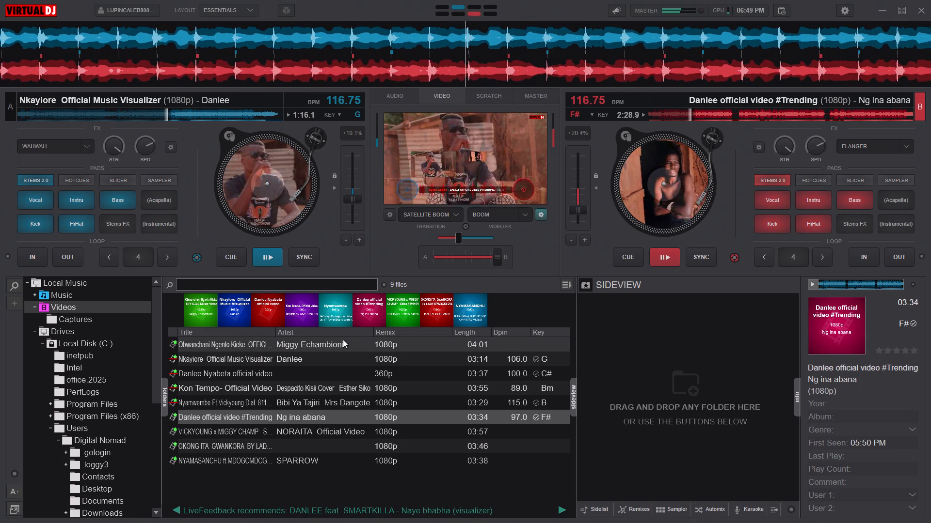
left_click(270, 257)
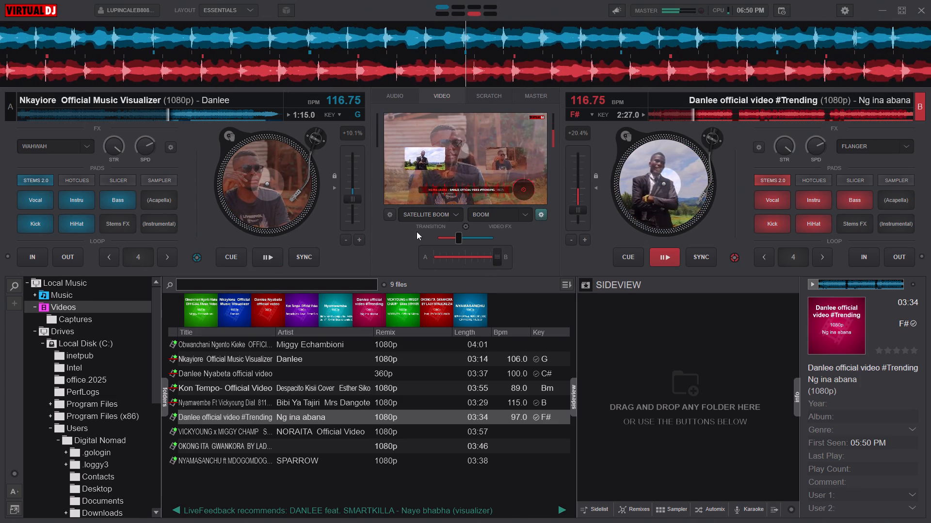
Move the video crossfader fully to deck B.
left_click_drag(456, 235, 556, 239)
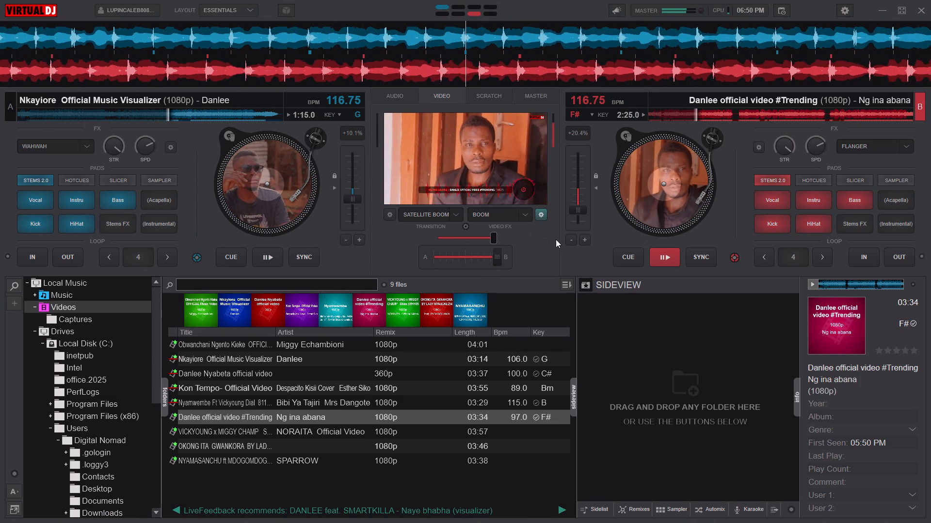
Load VICKYOUNG x MIGGY CHAMP Skiza 5891109 onto deck A and sync it to deck B.
left_click(556, 239)
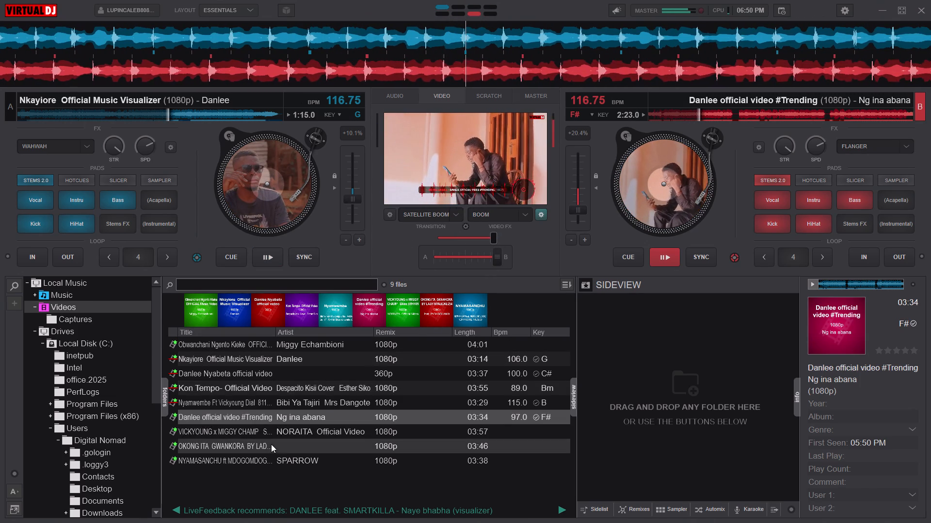
double_click(299, 432)
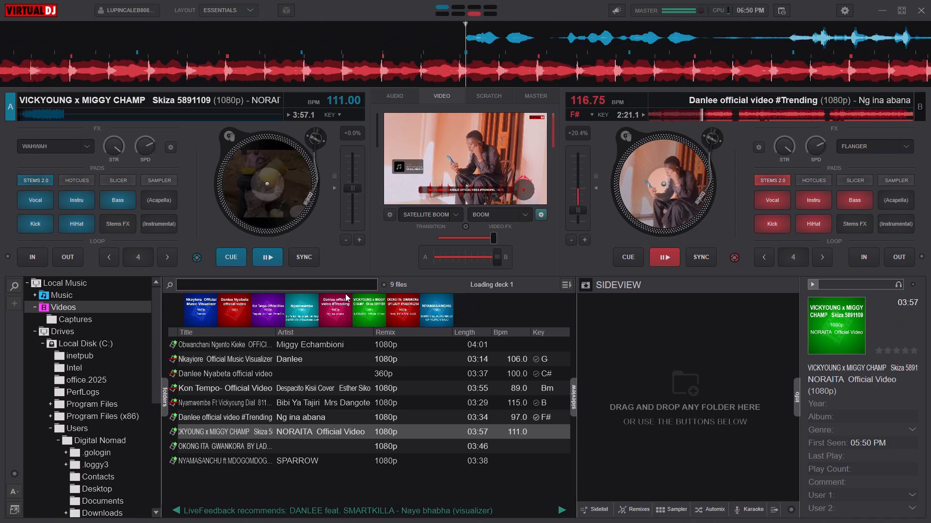
left_click(310, 261)
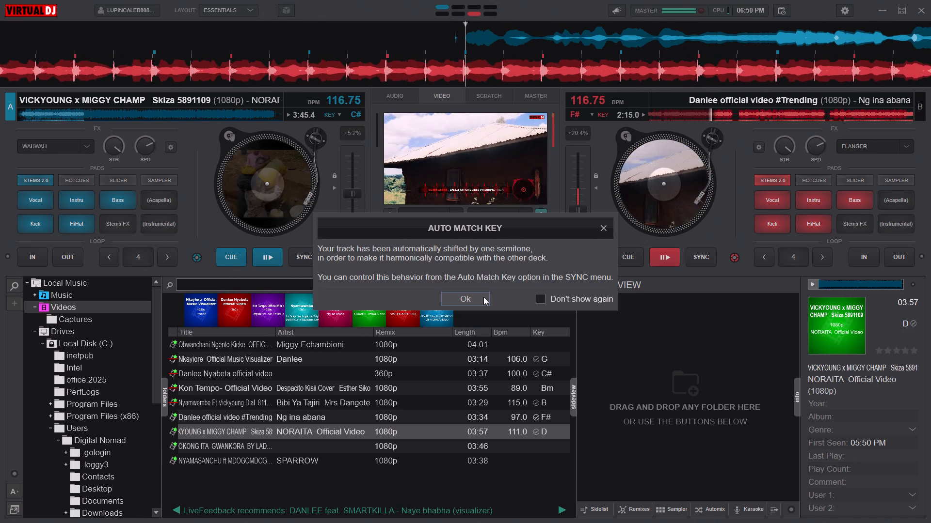
left_click(474, 298)
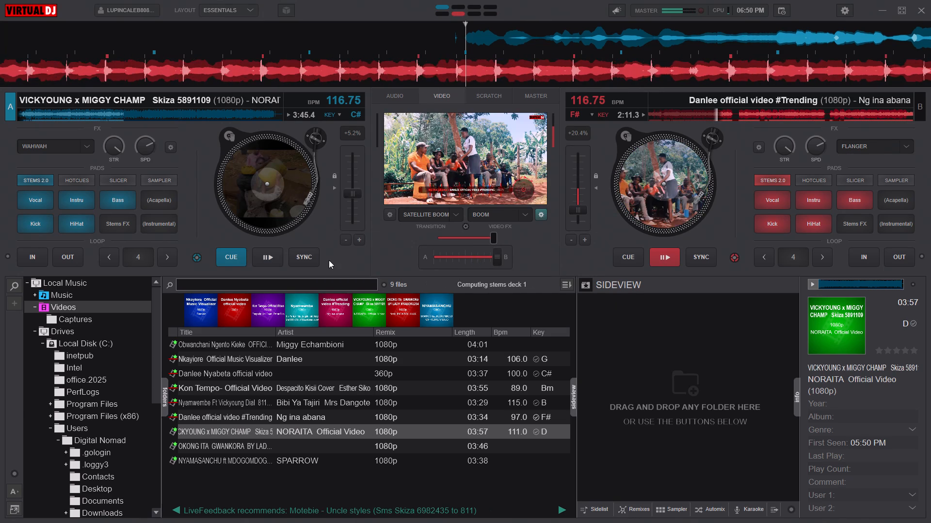
left_click(312, 254)
Move the video crossfader partway from deck B toward the centre and set the video transition to Sequences.
left_click(480, 236)
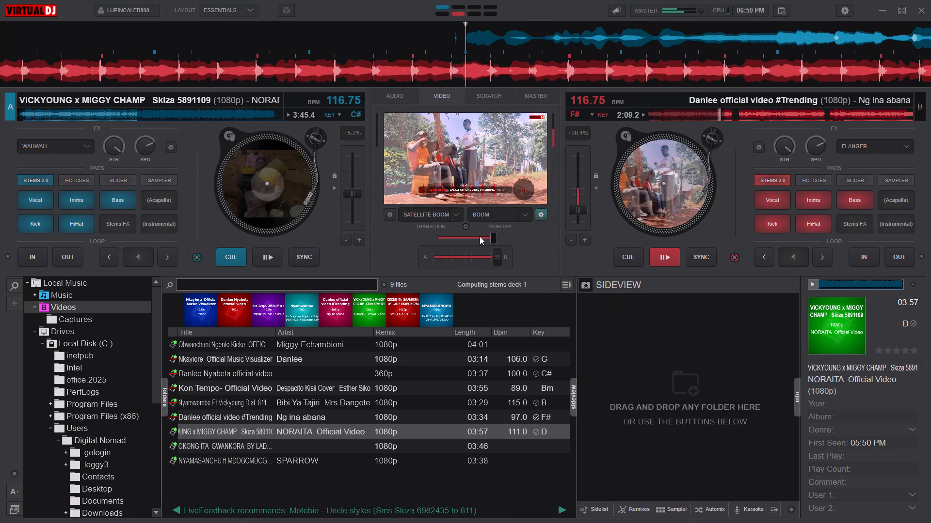
left_click(452, 213)
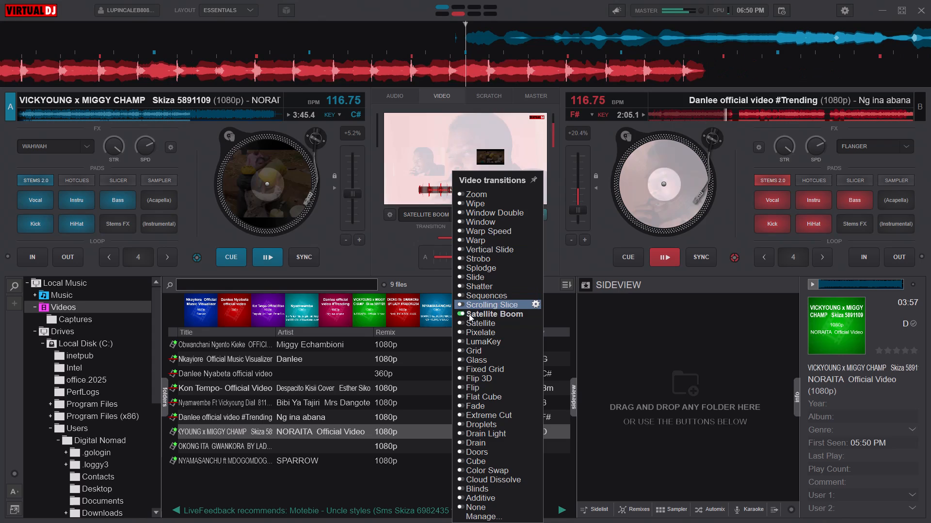
left_click(489, 295)
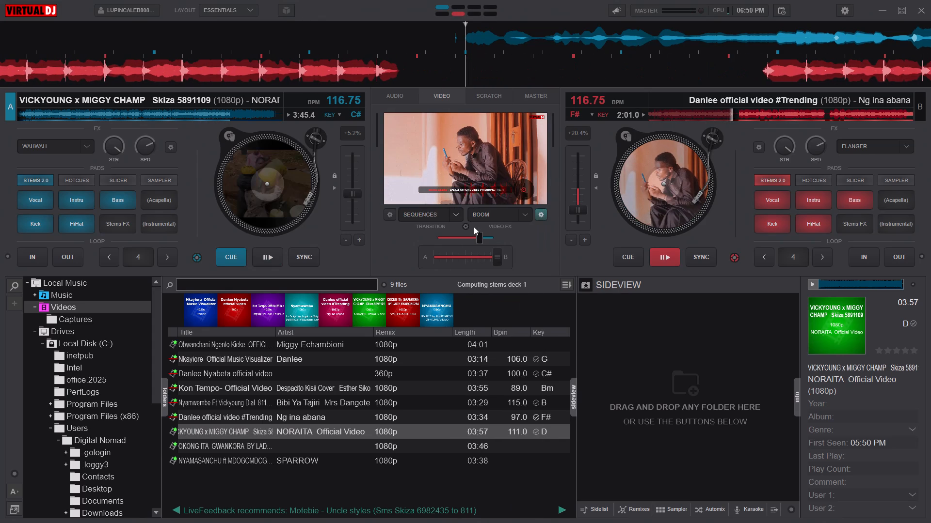
Stutter deck B by quickly pausing and resuming its track, leaving it playing.
left_click_drag(629, 269, 639, 268)
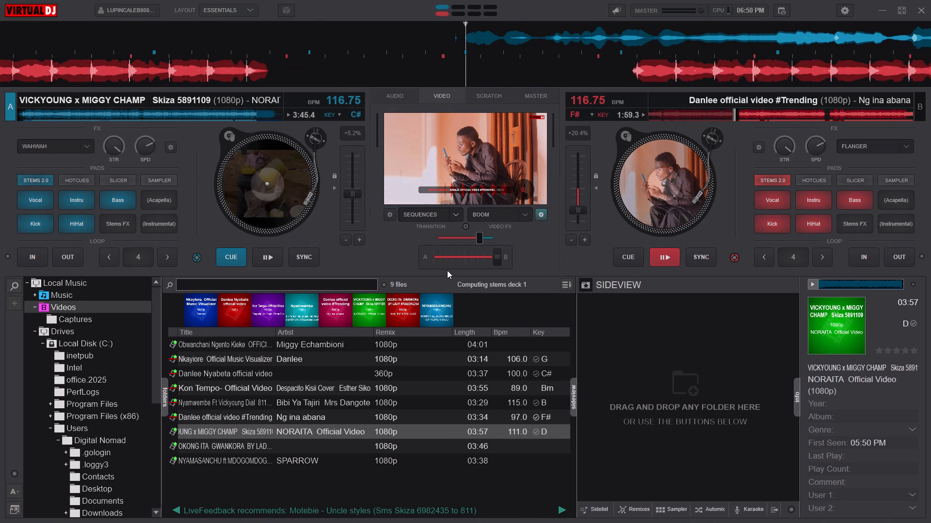
double_click(669, 261)
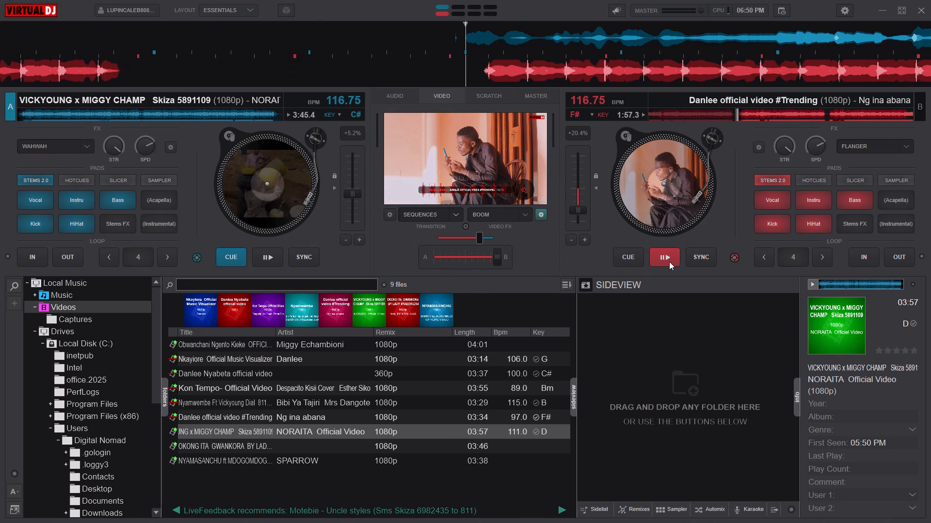
left_click(669, 261)
left_click(669, 261)
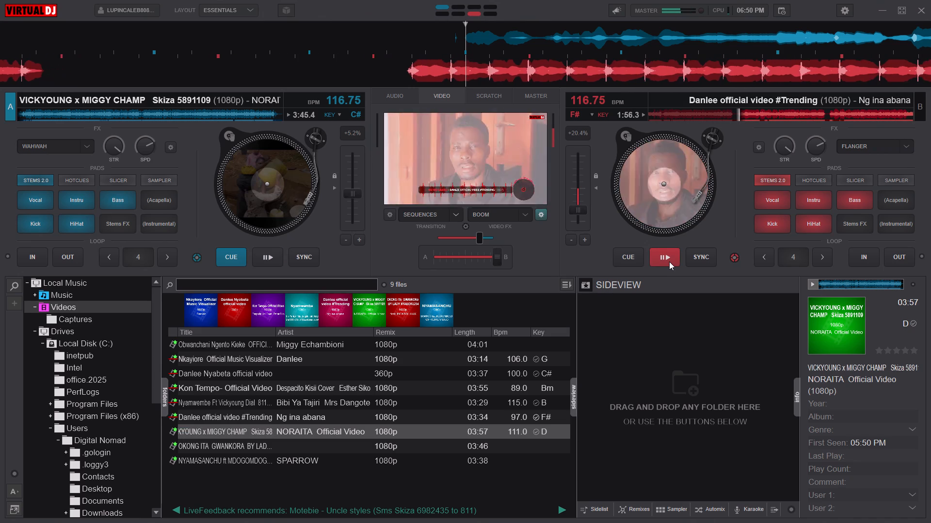
Sync deck A to deck B again and start playing its track.
double_click(297, 253)
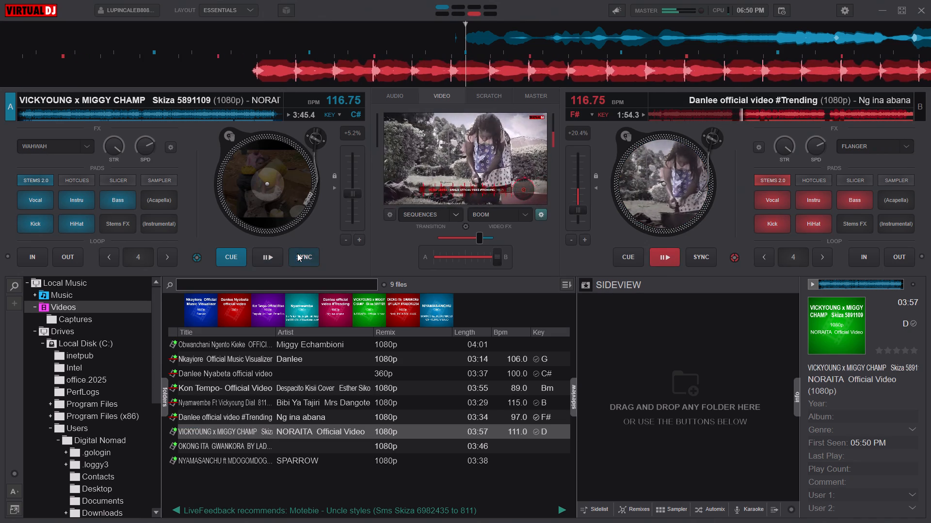
left_click(262, 258)
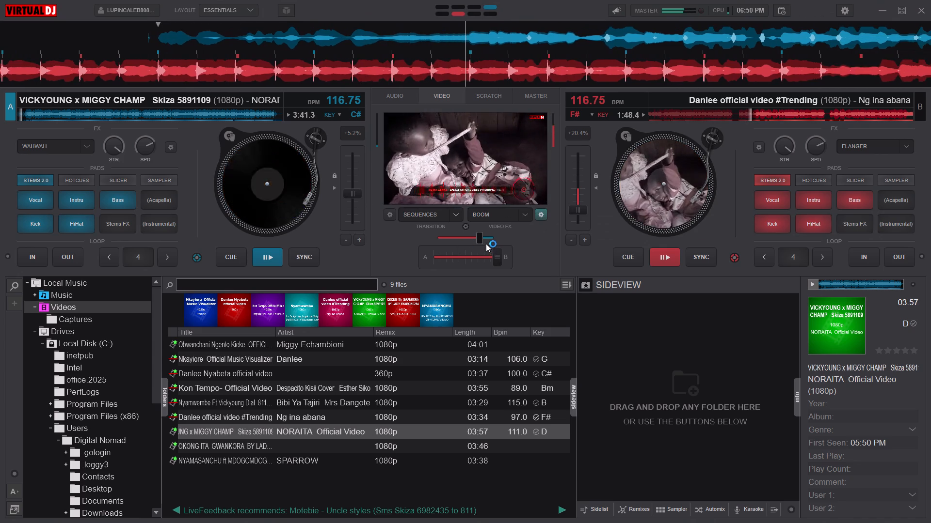
Move the video crossfader in stages past the centre toward deck A.
left_click(457, 214)
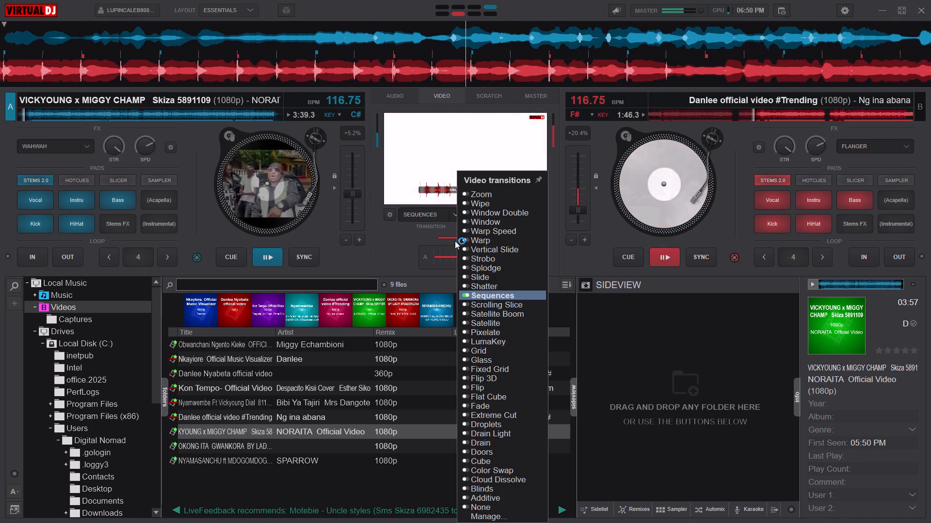
left_click(451, 235)
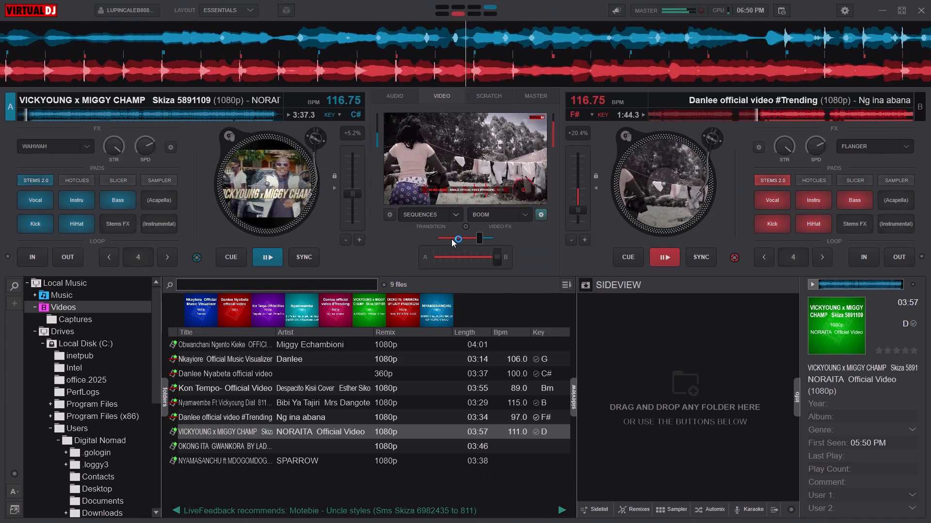
left_click_drag(477, 235, 459, 239)
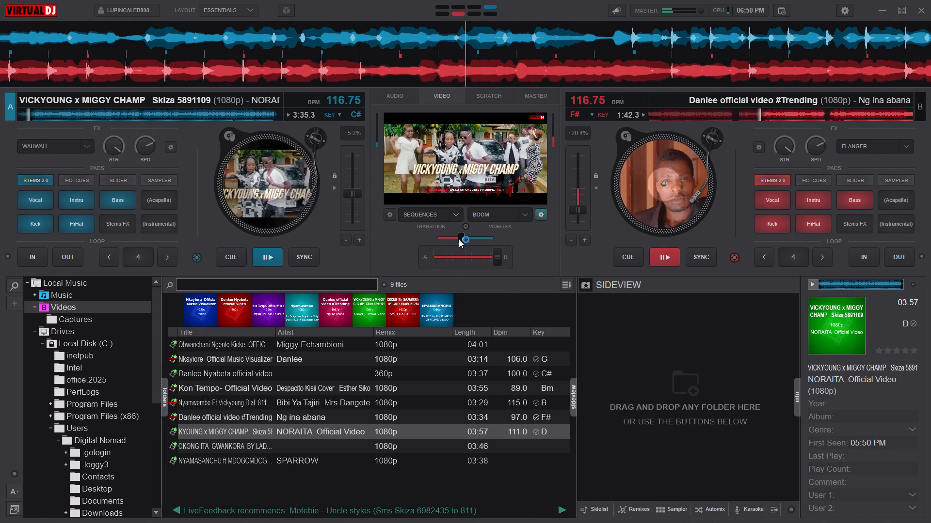
left_click_drag(459, 239, 451, 235)
Bring the audio crossfader to the centre so both decks are mixed.
left_click(456, 214)
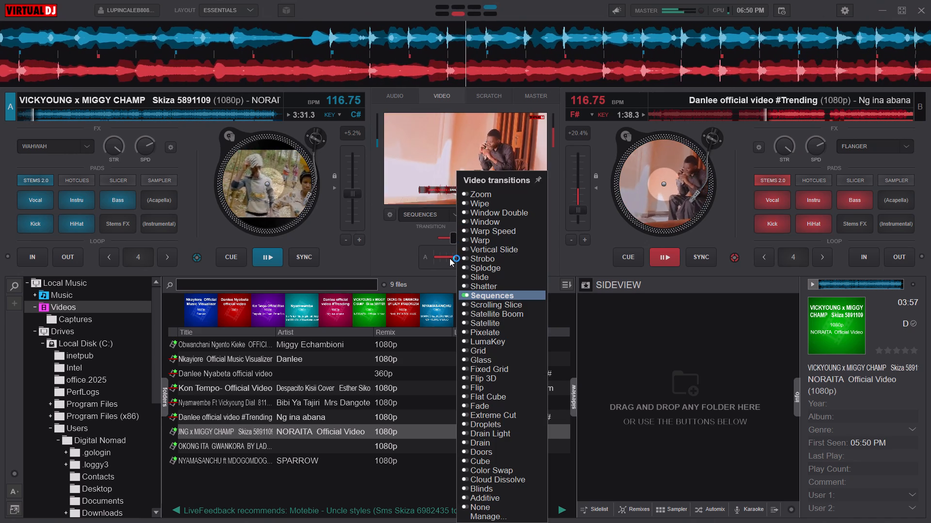
left_click(449, 254)
left_click(468, 260)
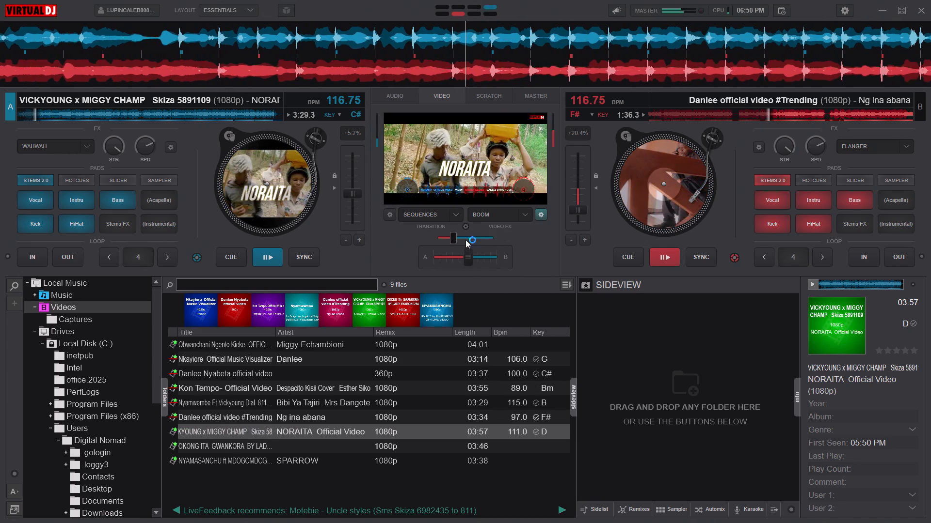
Switch the video transition to Scrolling Slice and, a few seconds on, to Satellite Boom.
left_click(456, 213)
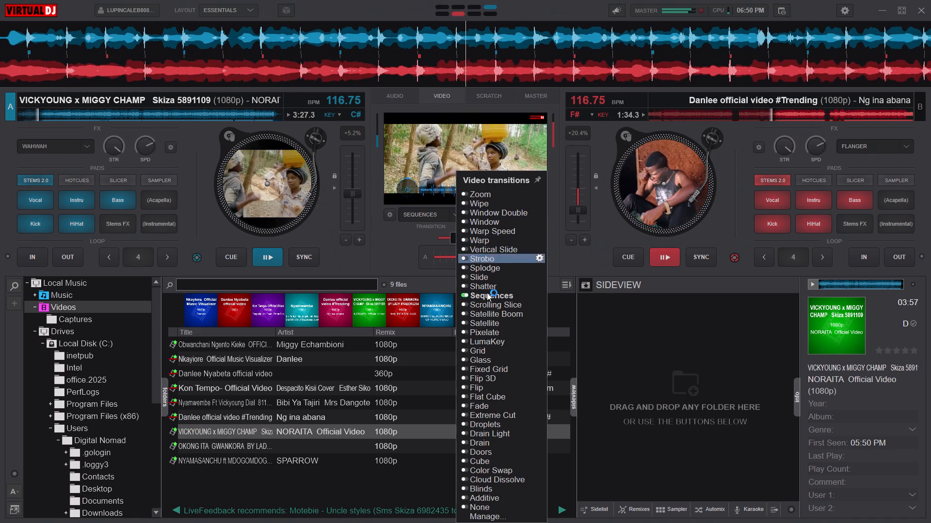
left_click(498, 302)
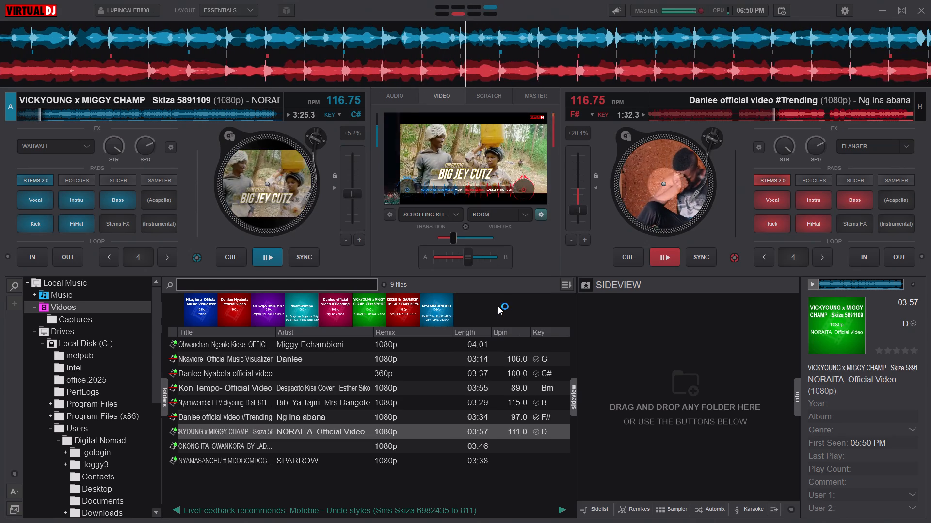
left_click(456, 215)
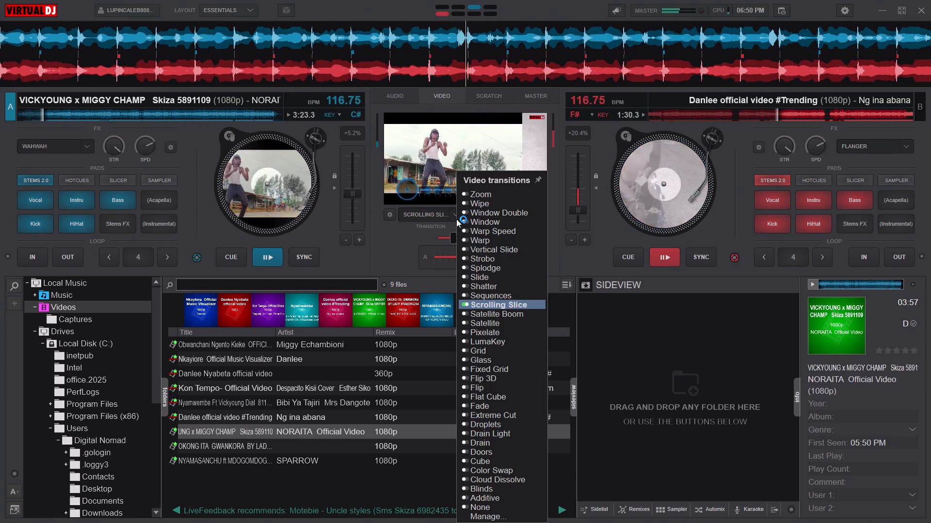
left_click(496, 310)
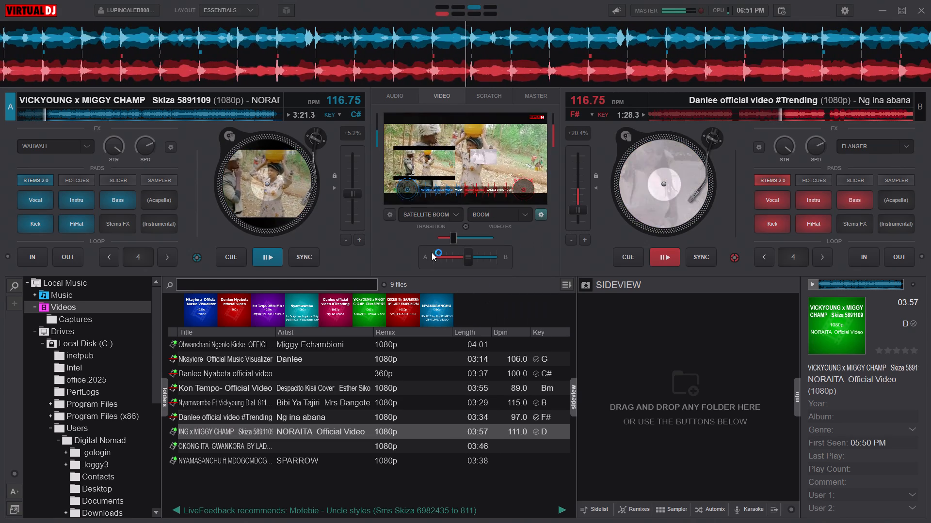
Resync deck A and jump its playing track back to the beginning.
left_click(309, 256)
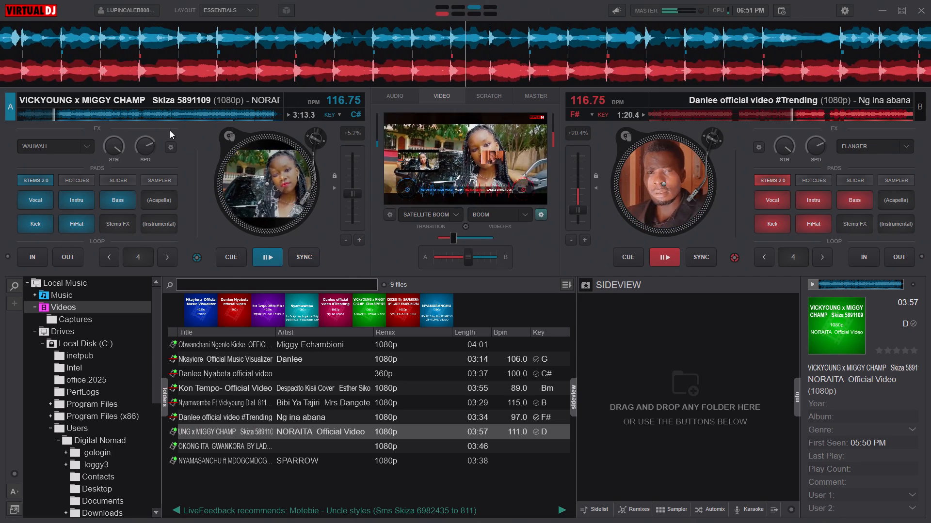
left_click_drag(59, 118, 0, 120)
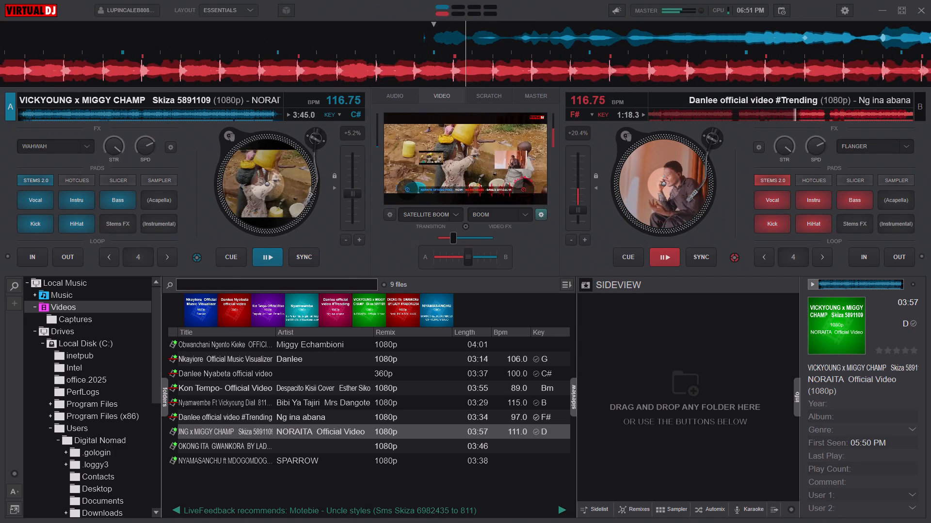
Stutter deck B over deck A's intro by repeatedly pausing and resuming it, leaving it playing.
left_click(671, 258)
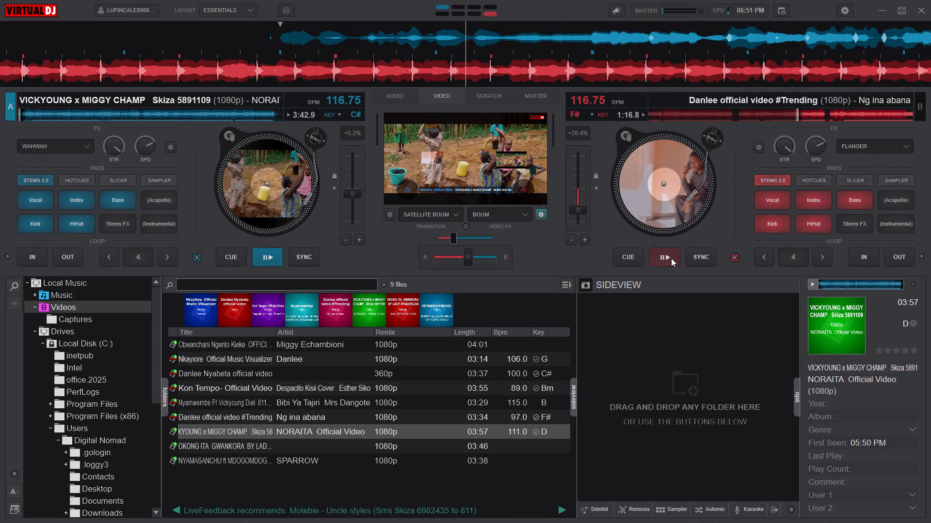
left_click(671, 258)
double_click(671, 258)
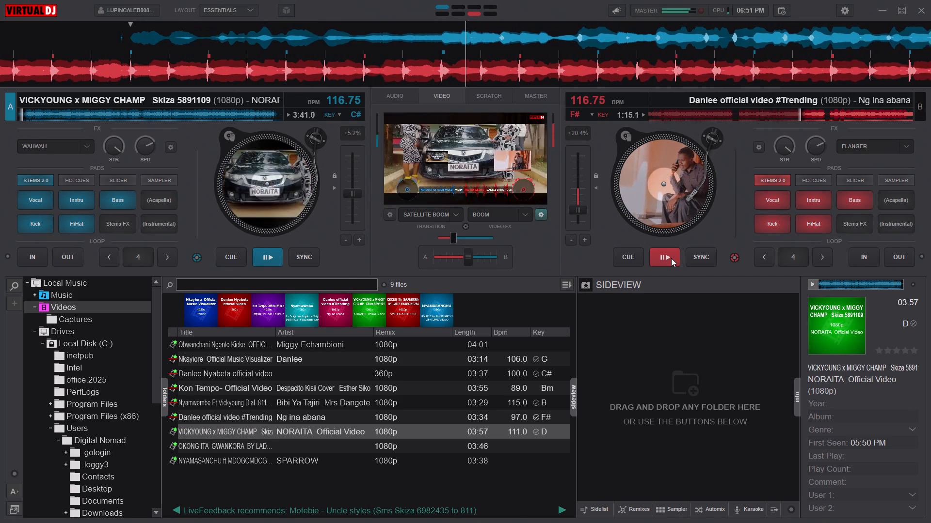
left_click(671, 258)
left_click(658, 255)
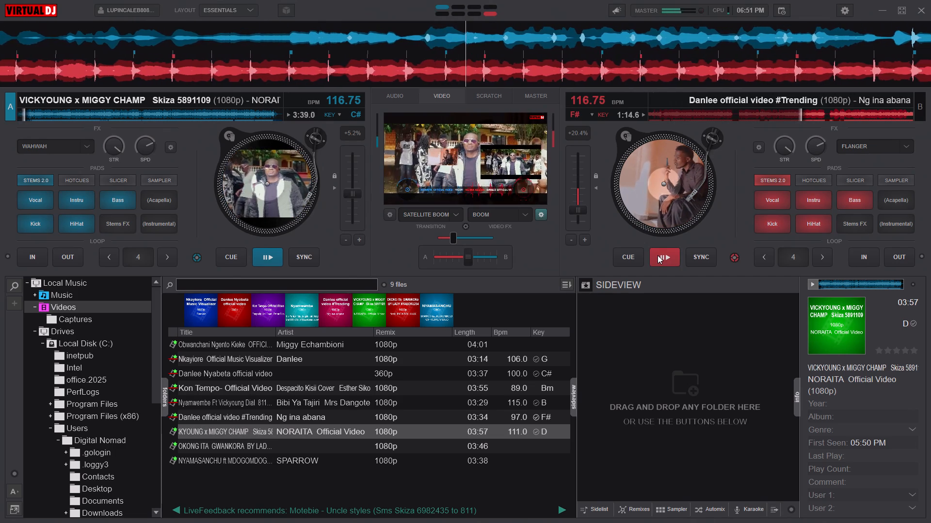
left_click(658, 255)
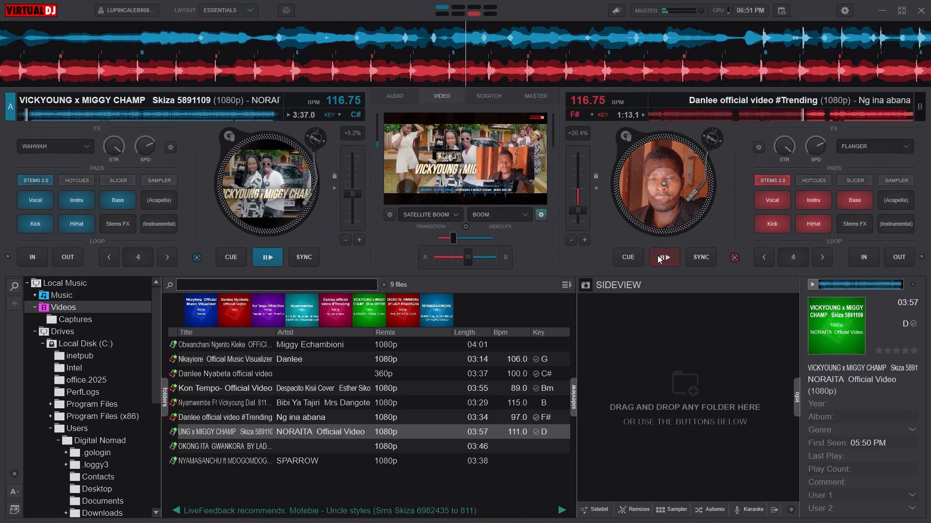
left_click(658, 255)
left_click(658, 255)
left_click(658, 255)
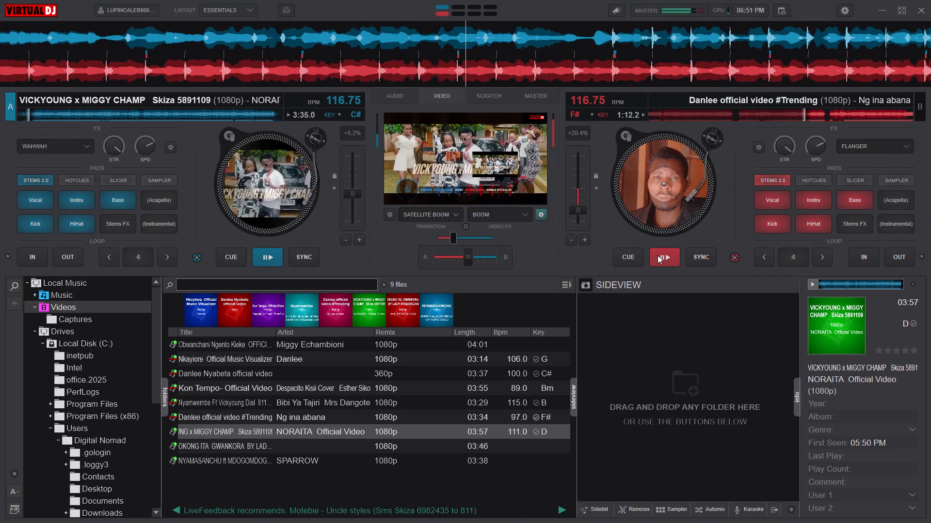
left_click(658, 255)
left_click(658, 255)
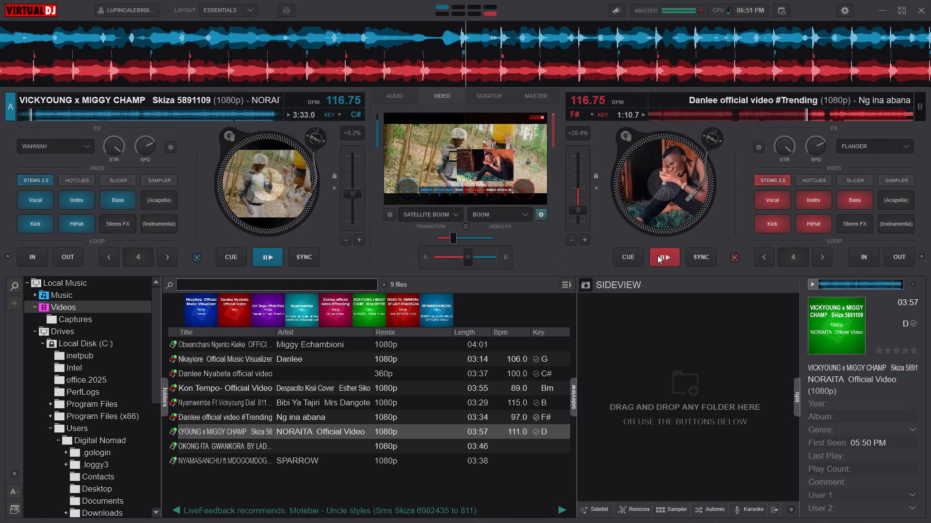
left_click(658, 255)
left_click(658, 255)
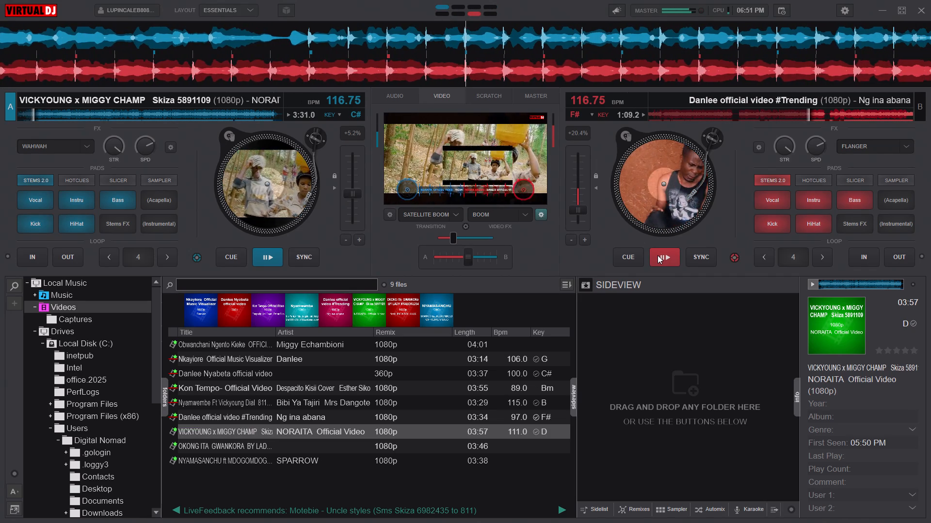
left_click(658, 255)
left_click(658, 255)
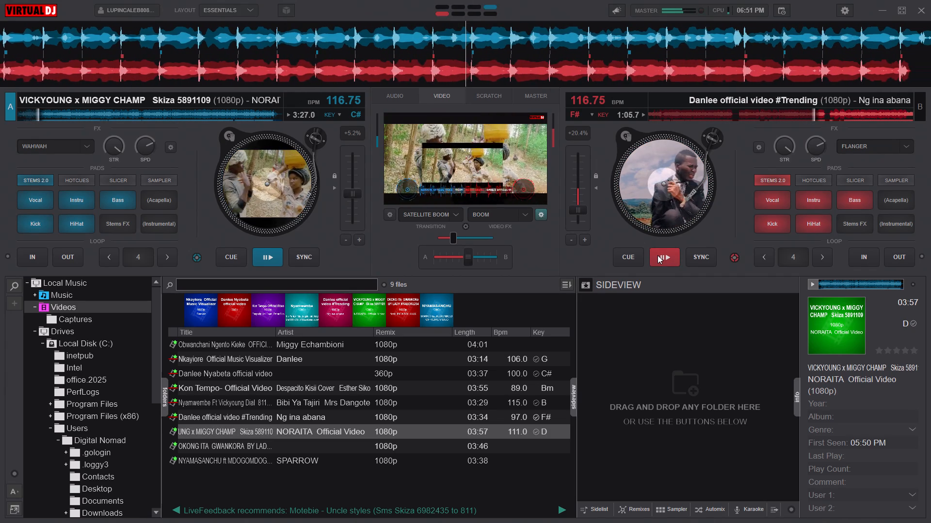
Move the video crossfader slightly further toward deck A.
left_click(455, 212)
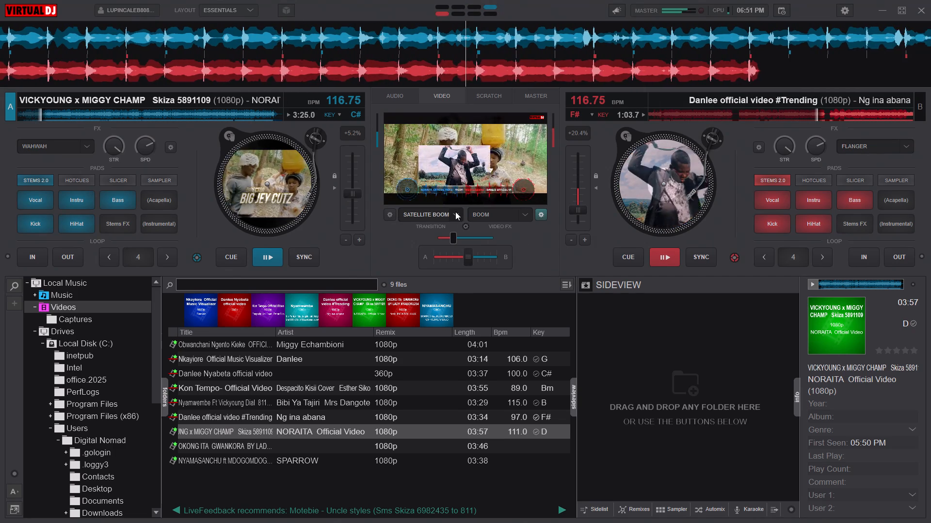
left_click(446, 238)
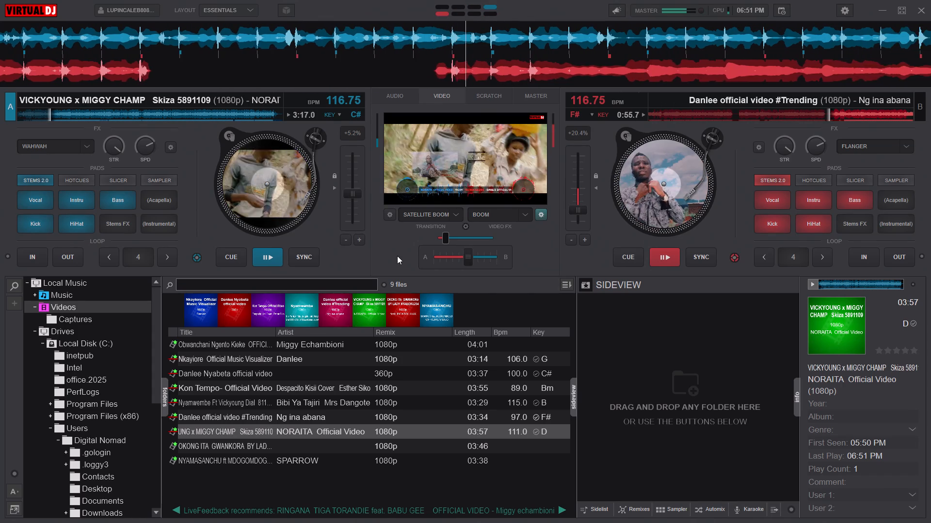
Briefly stutter deck B again by pausing and resuming it, leaving it playing.
double_click(662, 257)
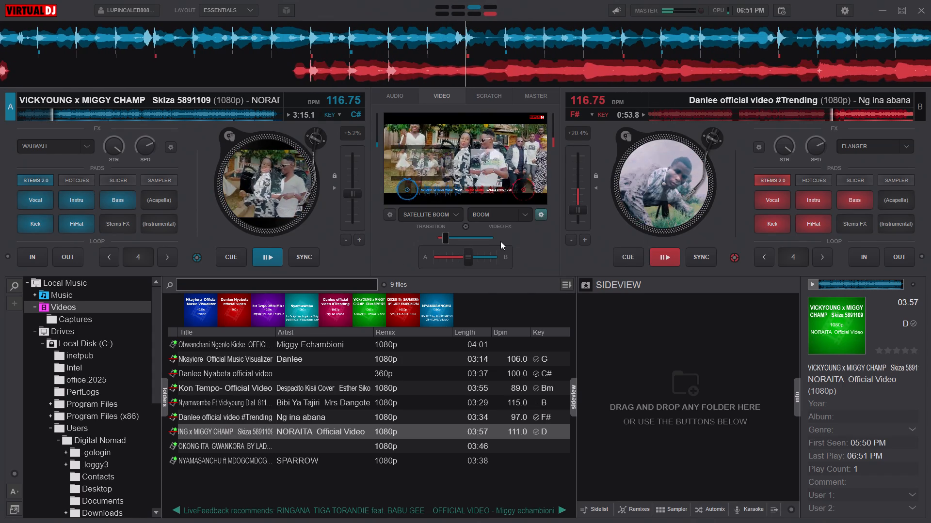
left_click(652, 258)
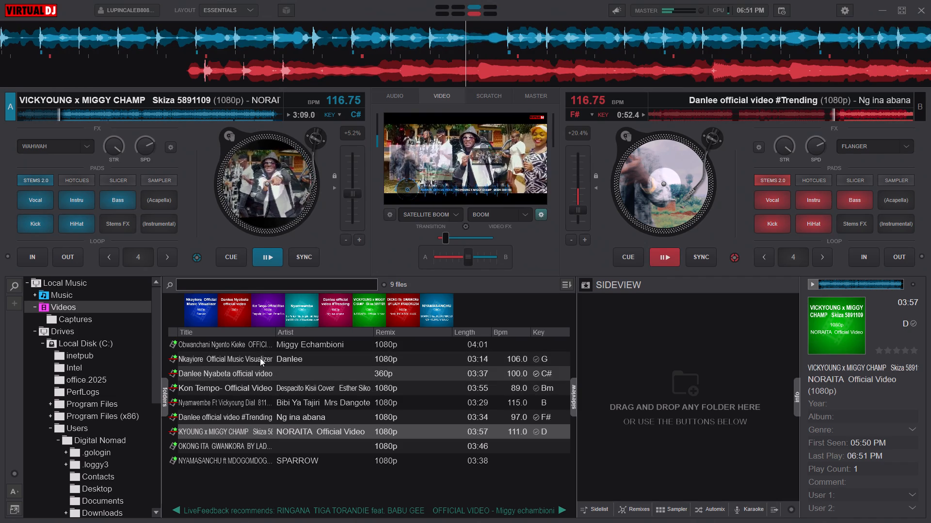
Load Obwanchani Ngento Kieke onto deck B and start it in sync with deck A, permanently dismissing the Auto Match Key notice.
double_click(282, 346)
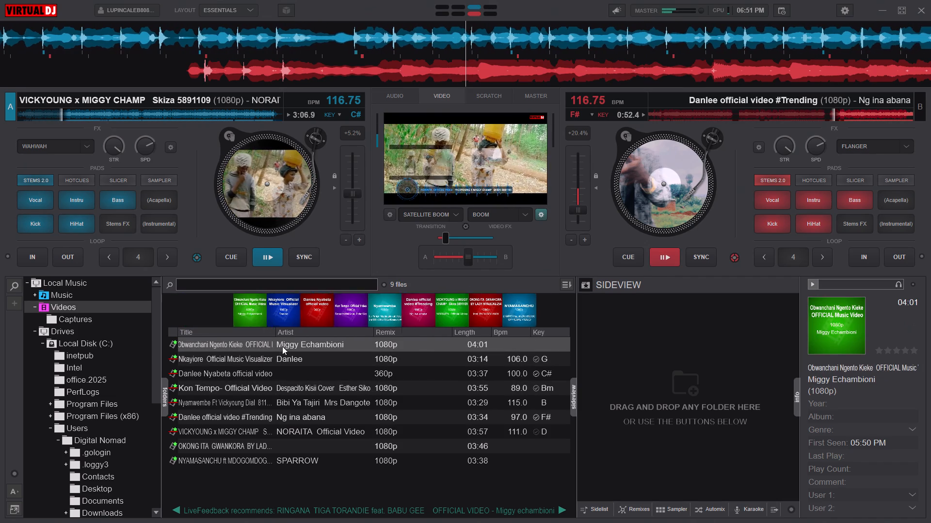
left_click(703, 256)
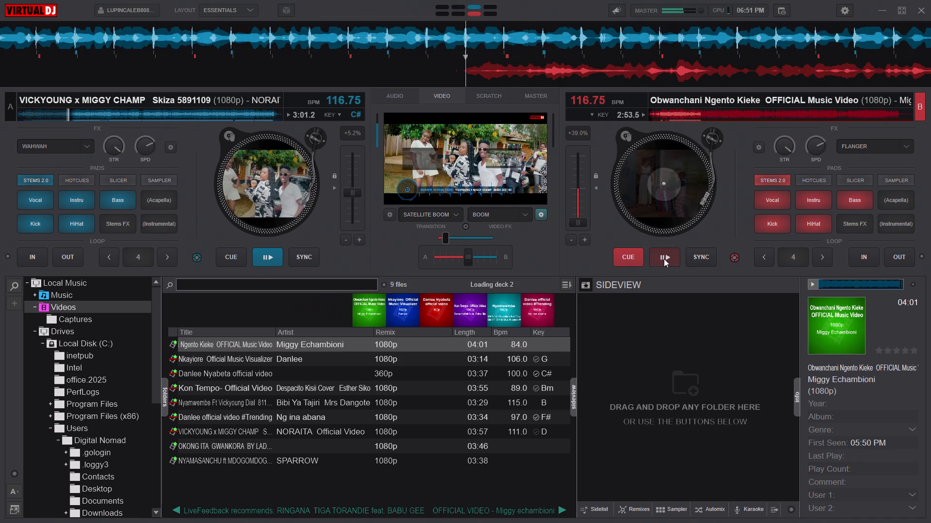
left_click(697, 258)
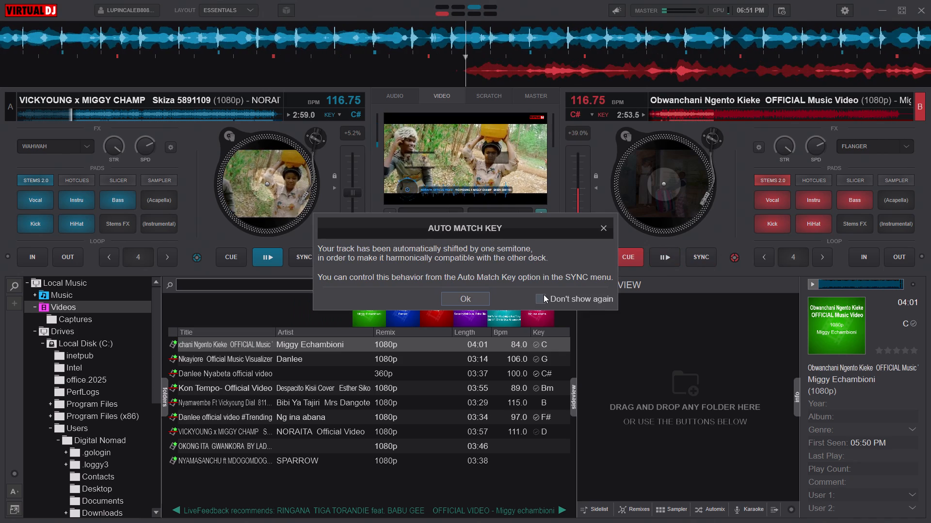
left_click(545, 295)
left_click(465, 297)
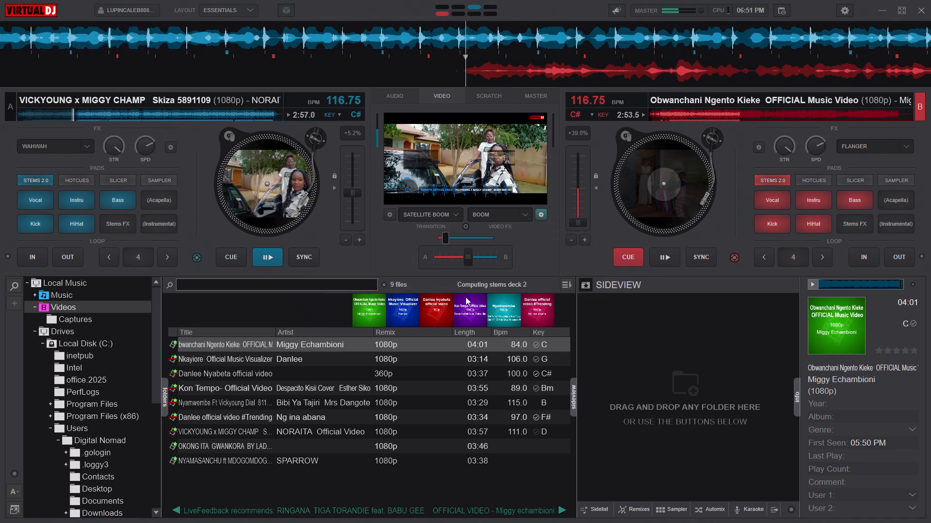
left_click(662, 252)
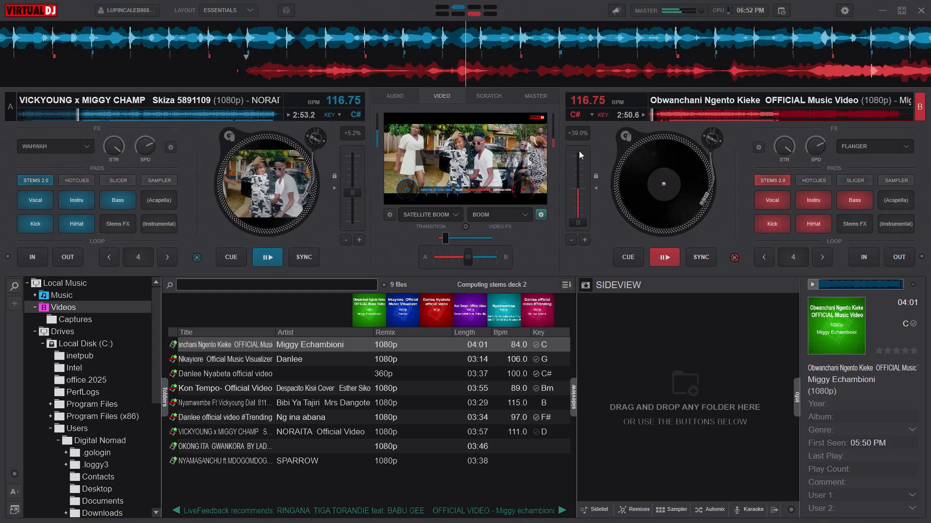
left_click(698, 254)
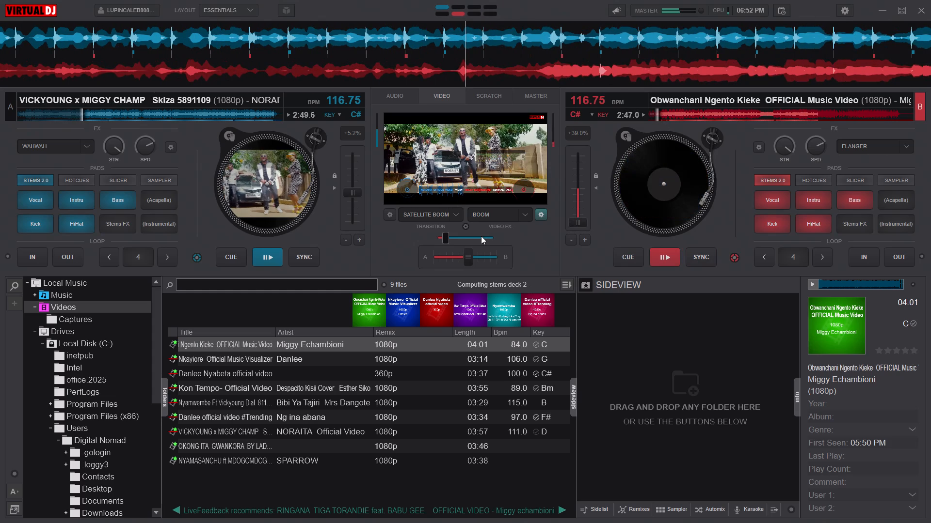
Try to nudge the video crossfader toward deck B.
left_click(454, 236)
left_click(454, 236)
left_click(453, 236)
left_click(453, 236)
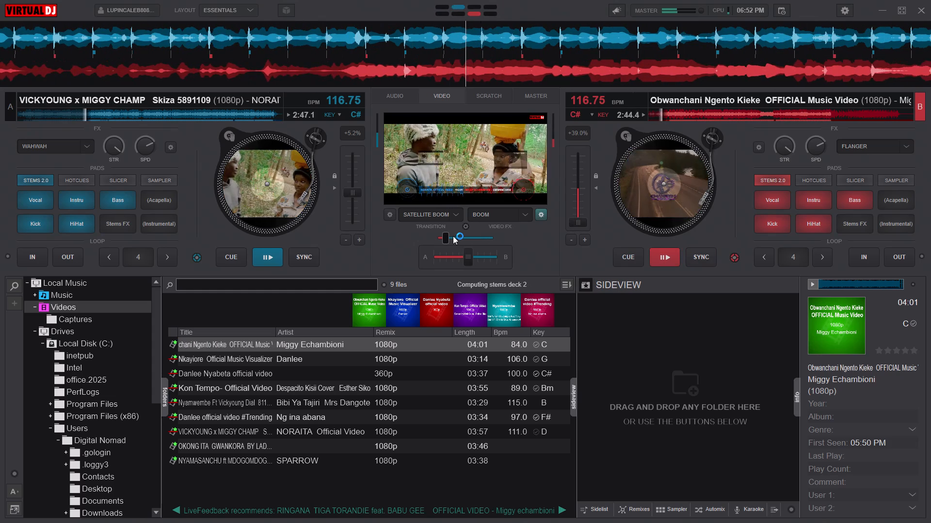
Resync deck A to deck B.
left_click(310, 255)
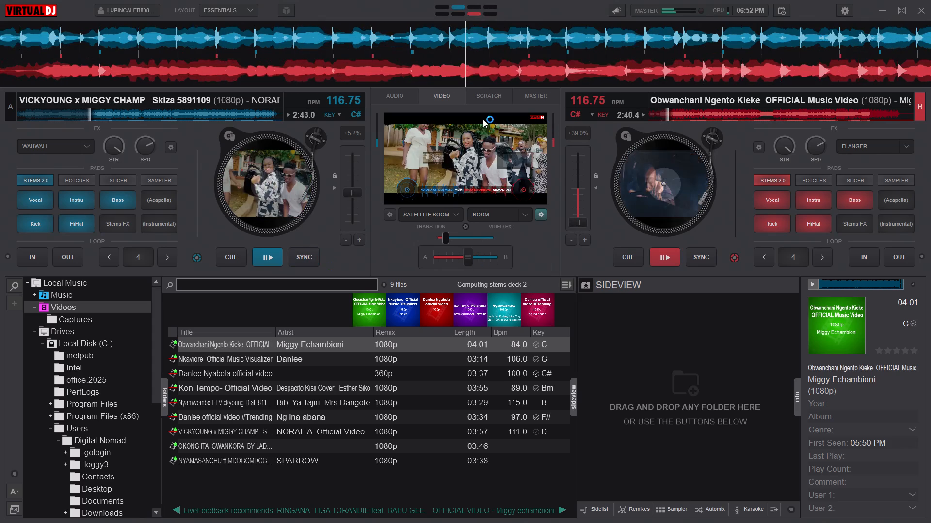
Change the video transition to Satellite and move the video crossfader toward deck B, near the middle.
left_click_drag(450, 235, 465, 235)
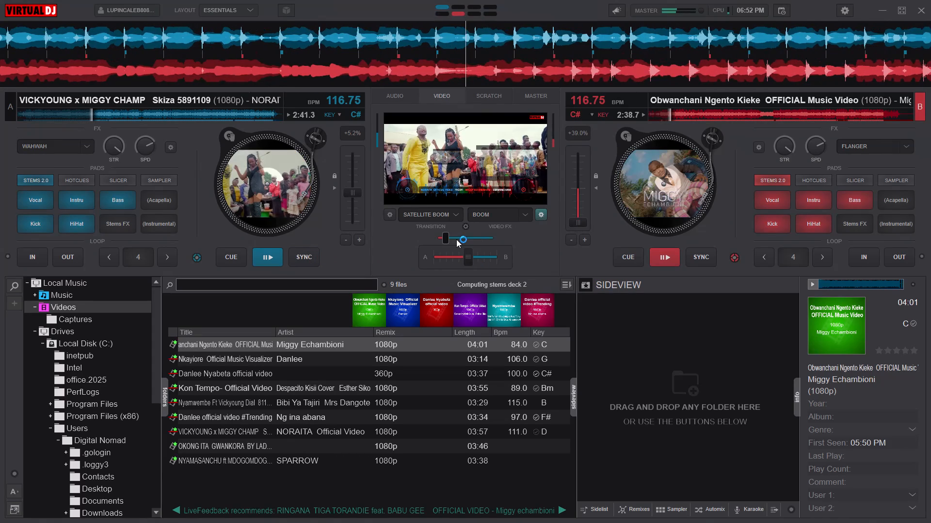
left_click(455, 212)
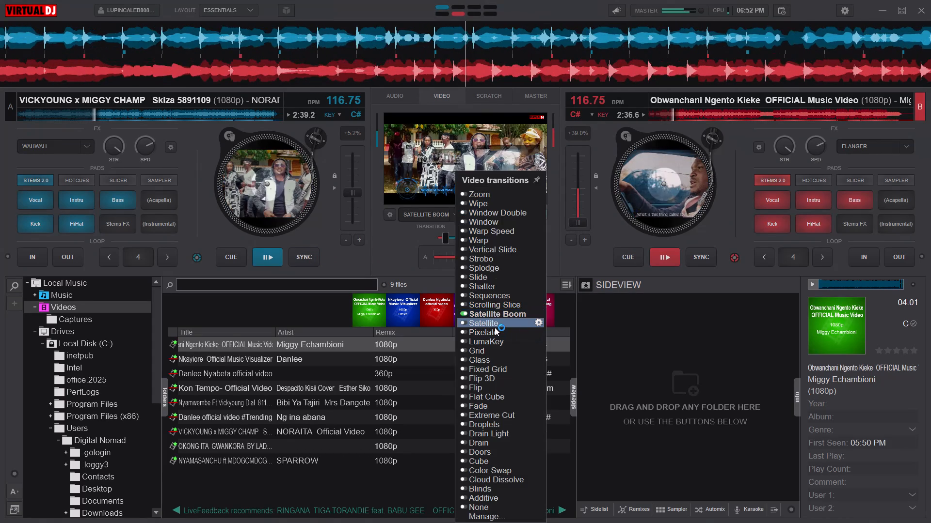
left_click(496, 322)
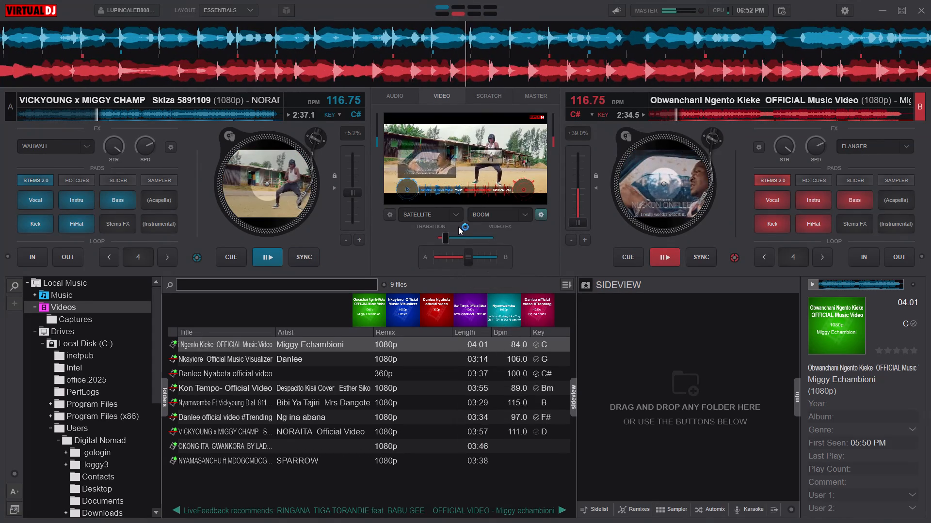
left_click_drag(454, 238, 461, 237)
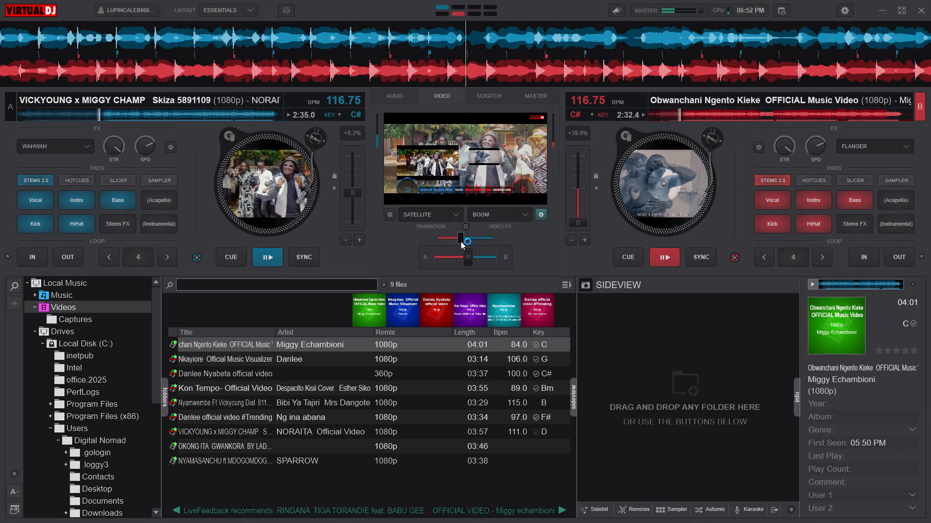
Change the video transition to Pixelate.
left_click(454, 214)
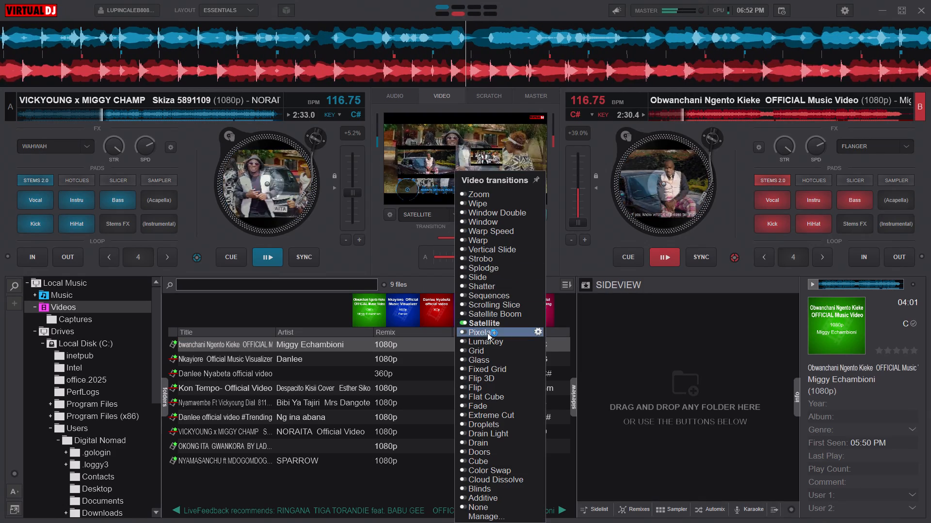
left_click(486, 335)
Change the master video effect from Boom to Strobe.
left_click(506, 215)
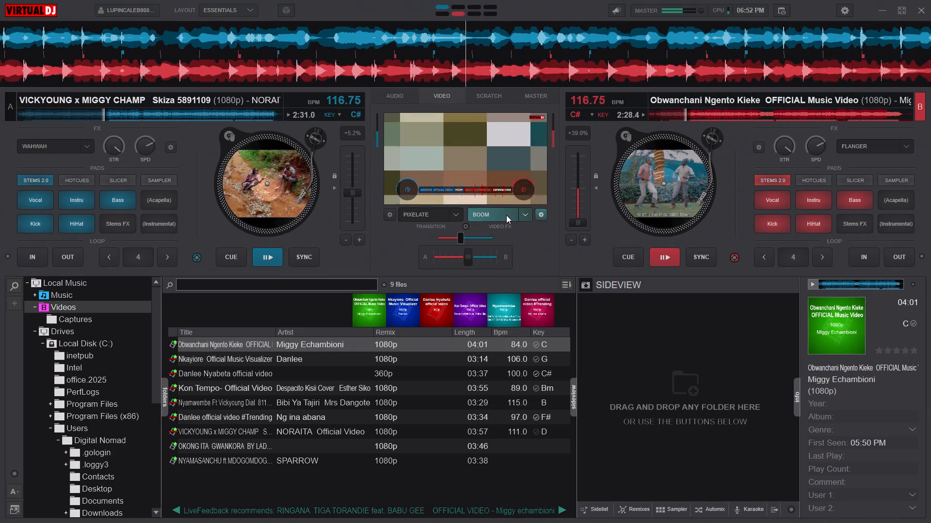
left_click(525, 214)
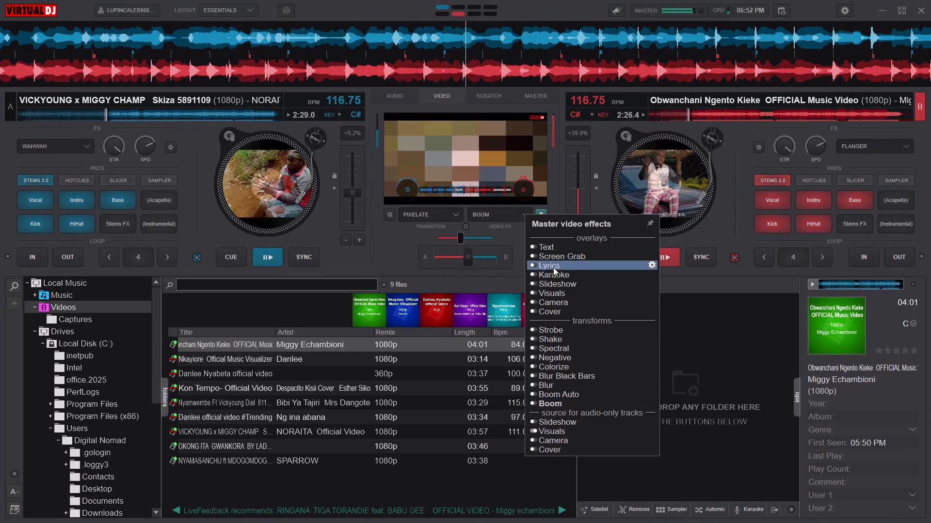
left_click(576, 330)
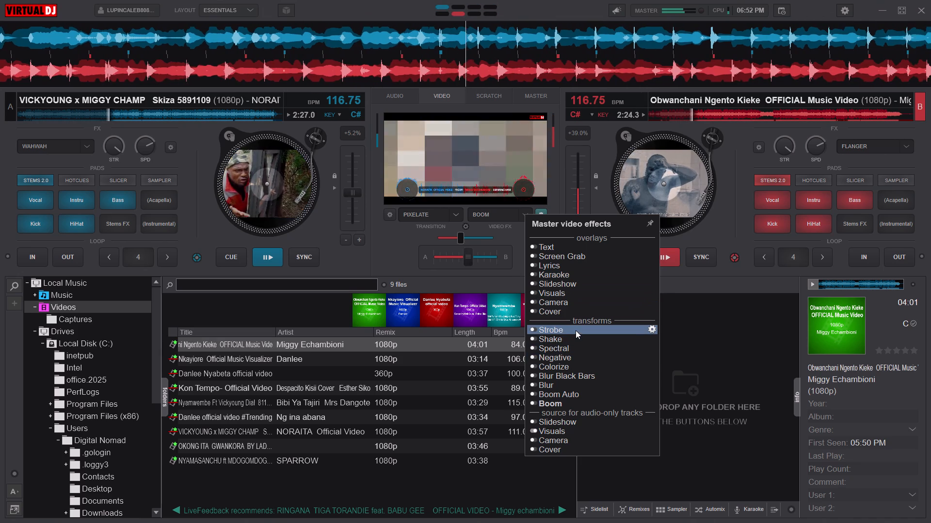
Change the video transition to Scrolling Slice.
left_click(457, 216)
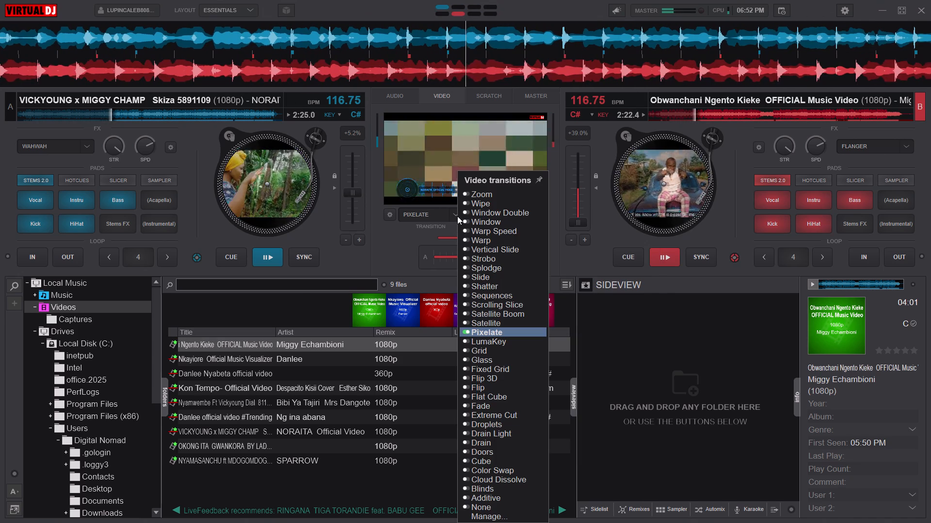
left_click(496, 306)
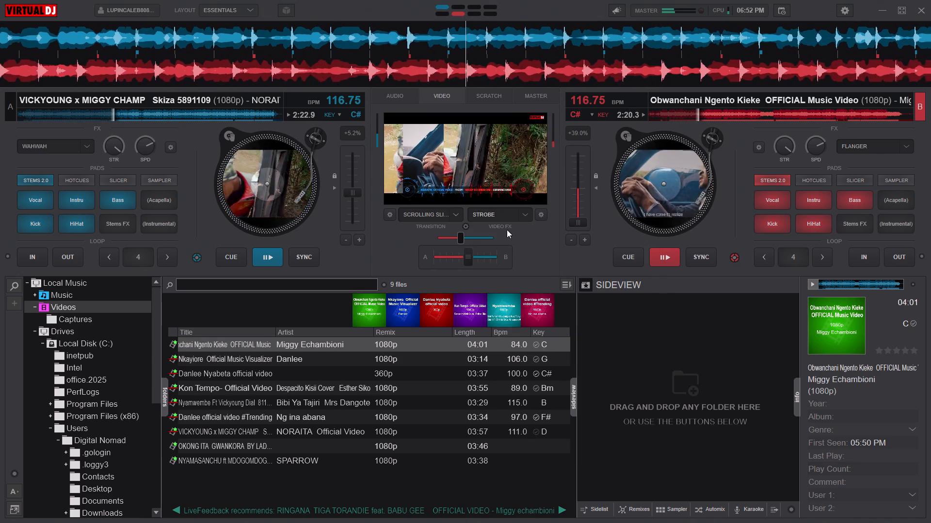
Pause deck A so that only deck B keeps playing.
left_click(267, 260)
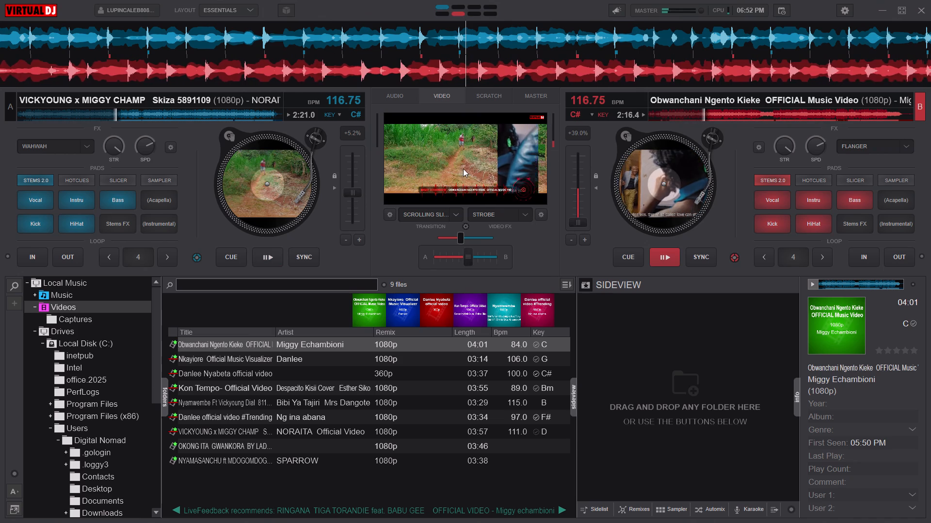
Change the video transition to Satellite Boom and move the video crossfader fully to deck B.
left_click(457, 215)
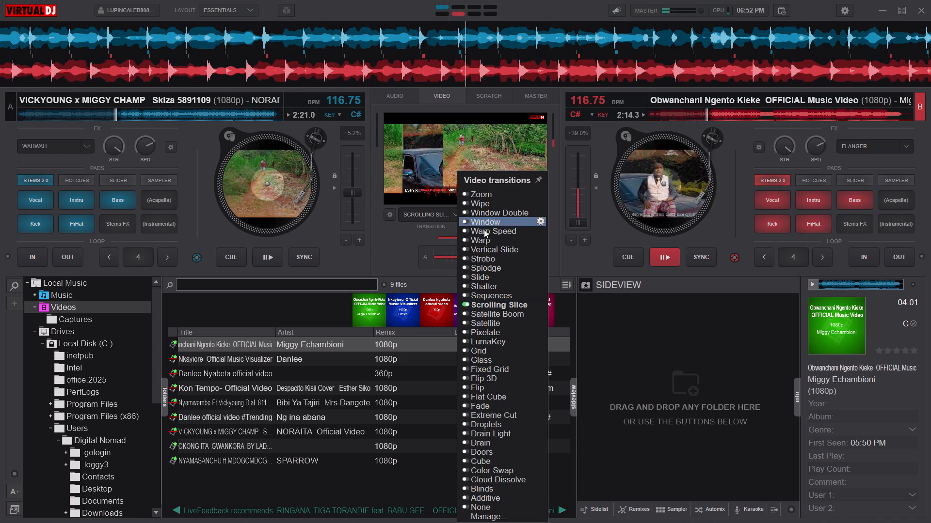
left_click(506, 312)
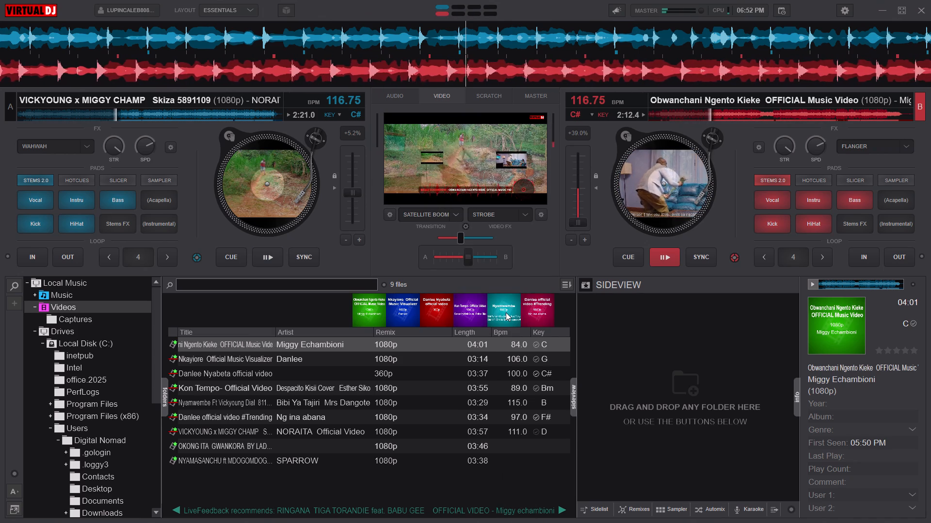
left_click_drag(459, 234, 461, 234)
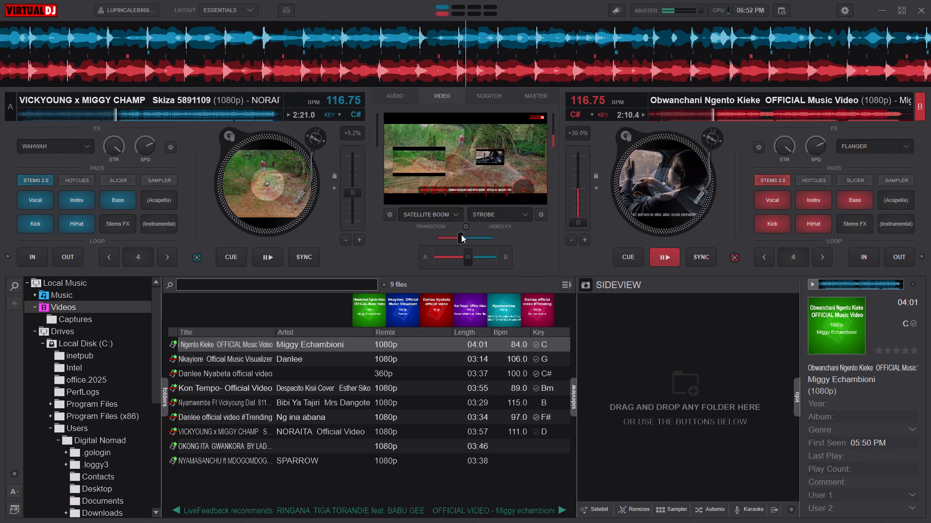
left_click_drag(461, 234, 500, 237)
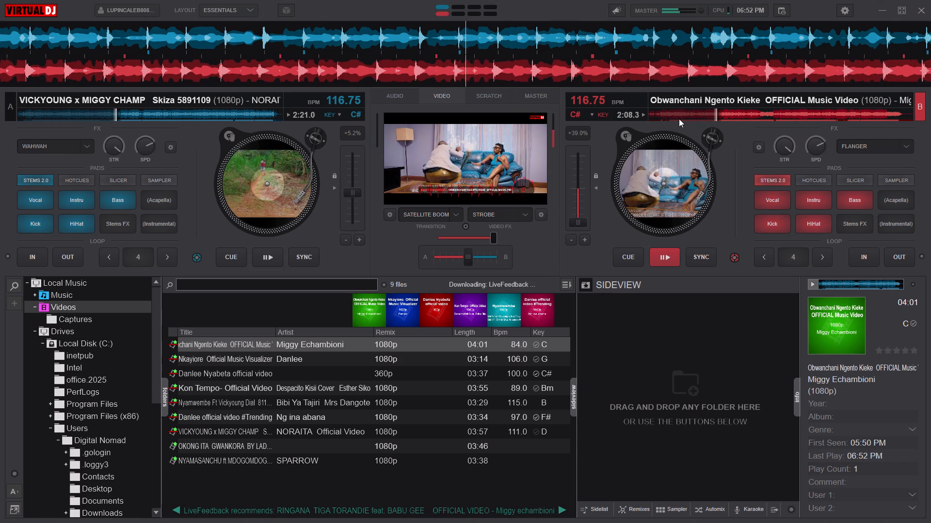
Rewind deck B's playing track to the beginning and skip forward past its intro.
left_click(712, 115)
left_click_drag(712, 115, 588, 121)
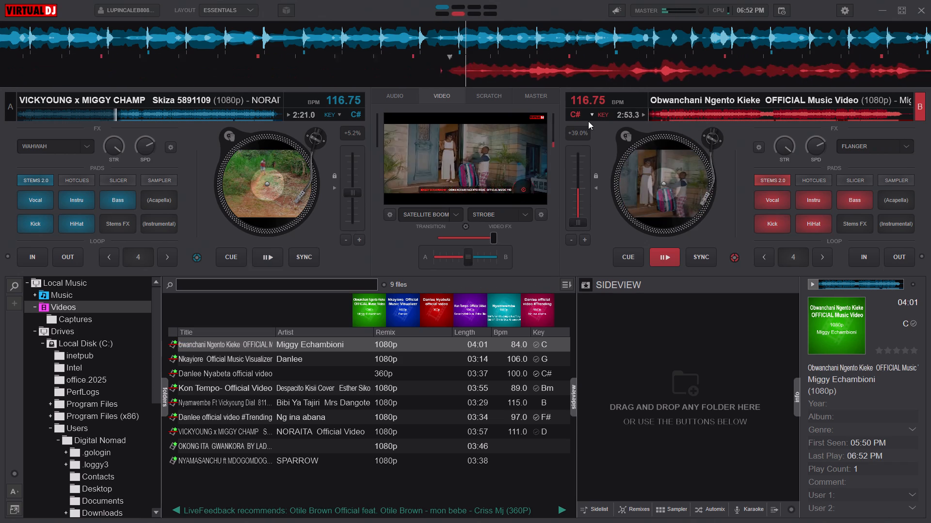
left_click(676, 110)
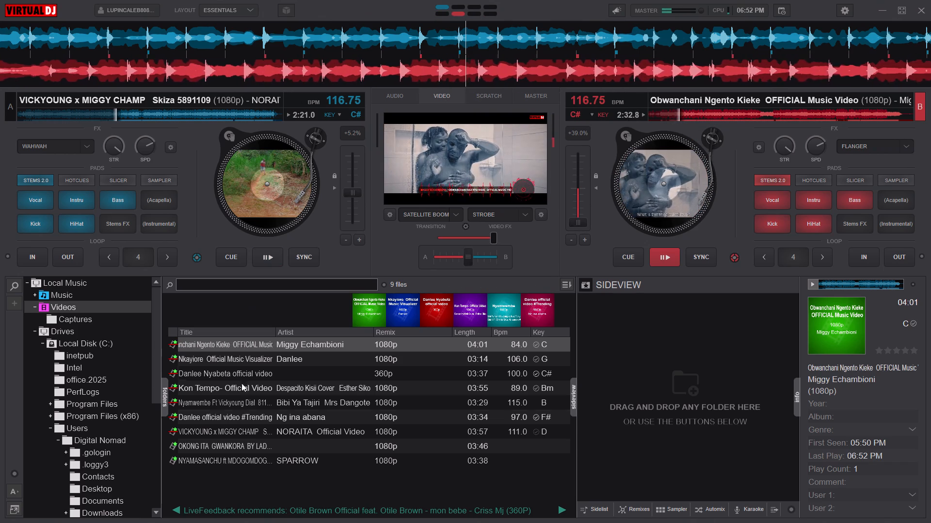
Load OKONG ITA GWANKORA BY LADY NYABOKE254 onto deck A and start it in sync with deck B.
double_click(251, 446)
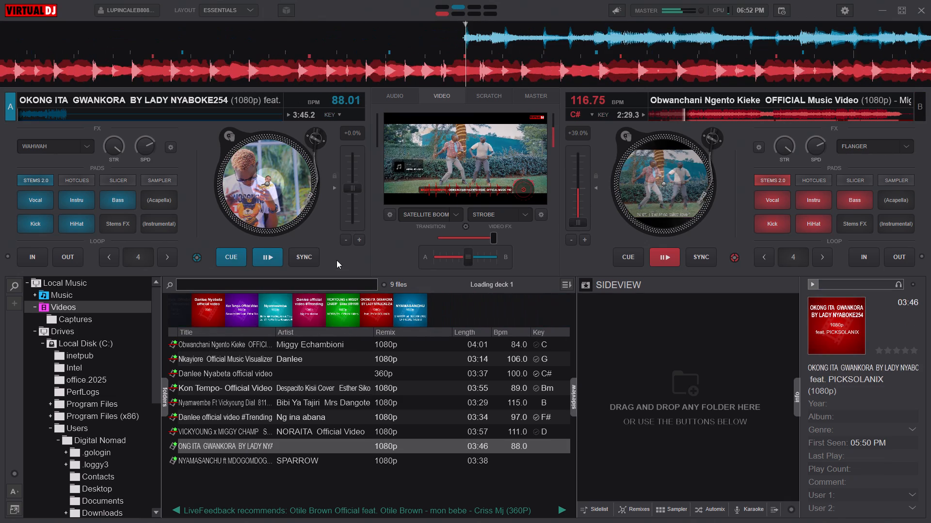
left_click(301, 254)
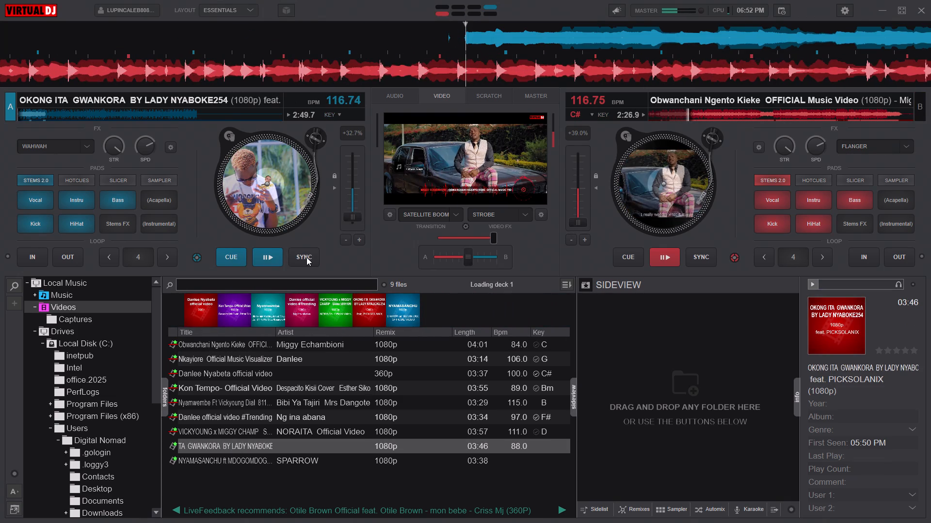
left_click(299, 258)
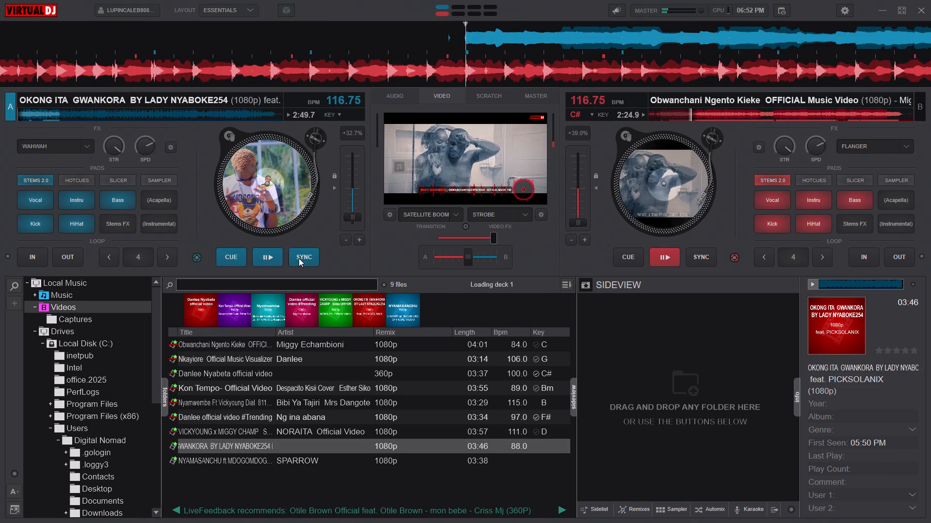
left_click(263, 259)
left_click(296, 255)
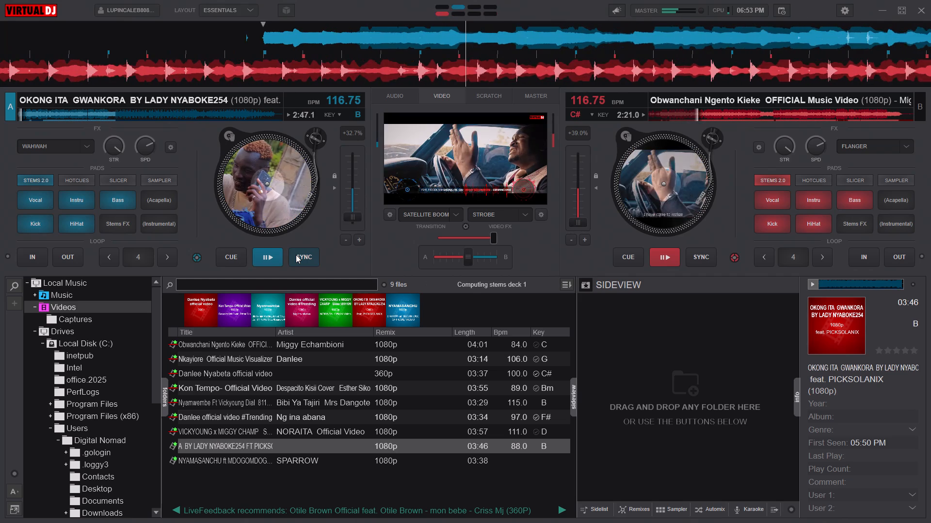
Move the video crossfader slightly back from deck B toward deck A.
left_click_drag(407, 230, 482, 234)
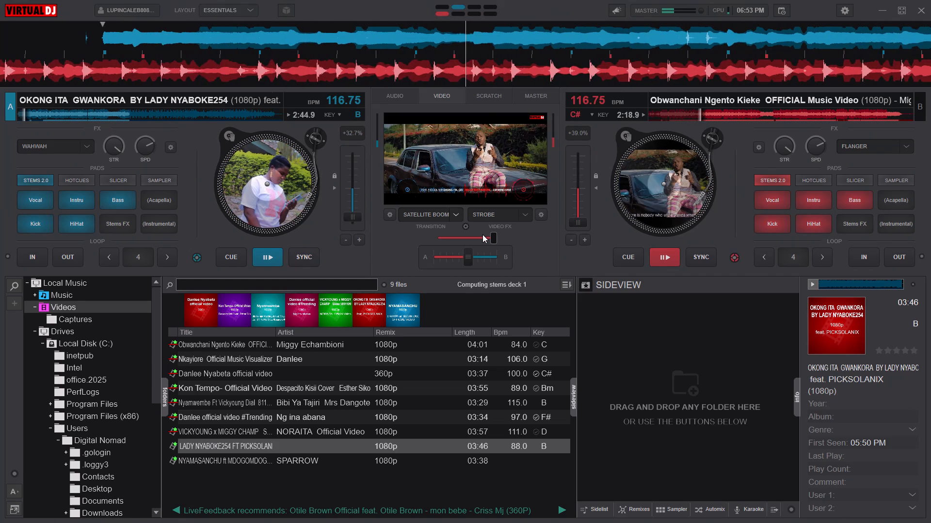
left_click(480, 236)
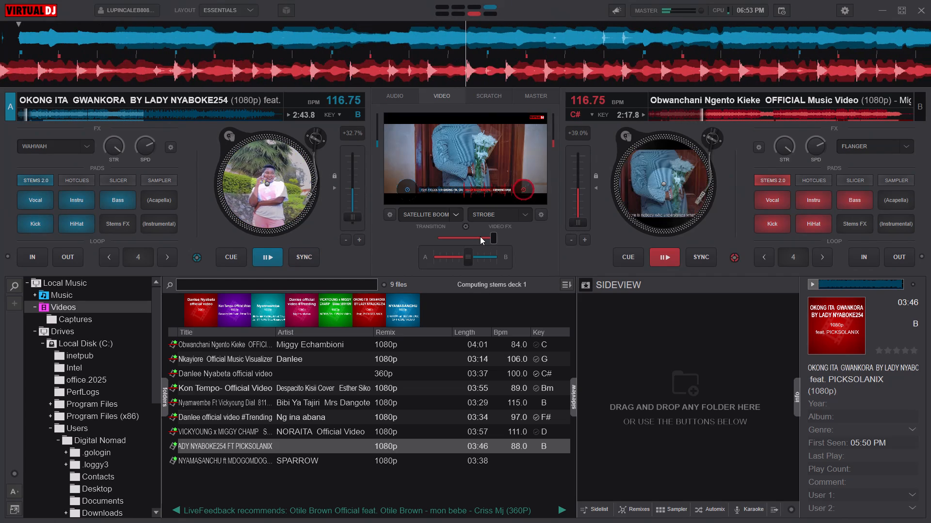
Move the audio crossfader fully to deck A.
left_click_drag(454, 255, 389, 262)
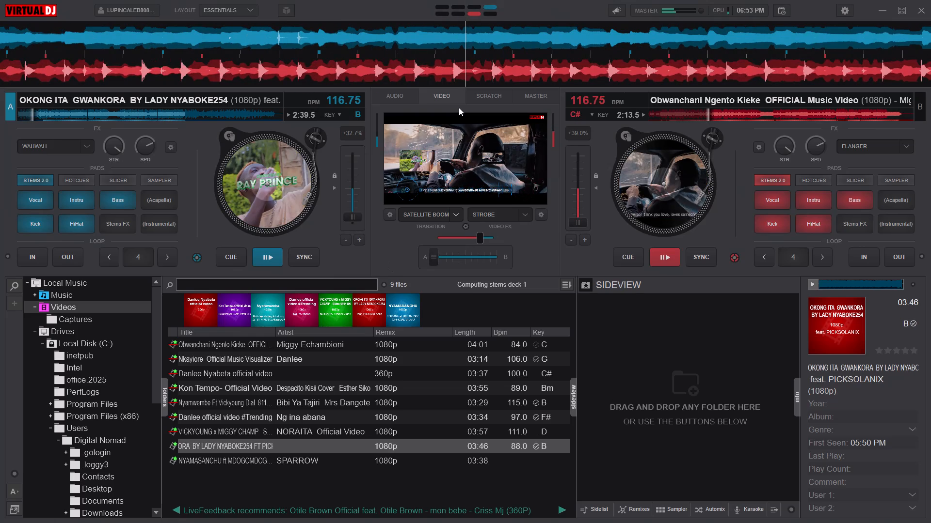
Switch the mixer to the scratch view and scratch deck B's waveform.
left_click(485, 90)
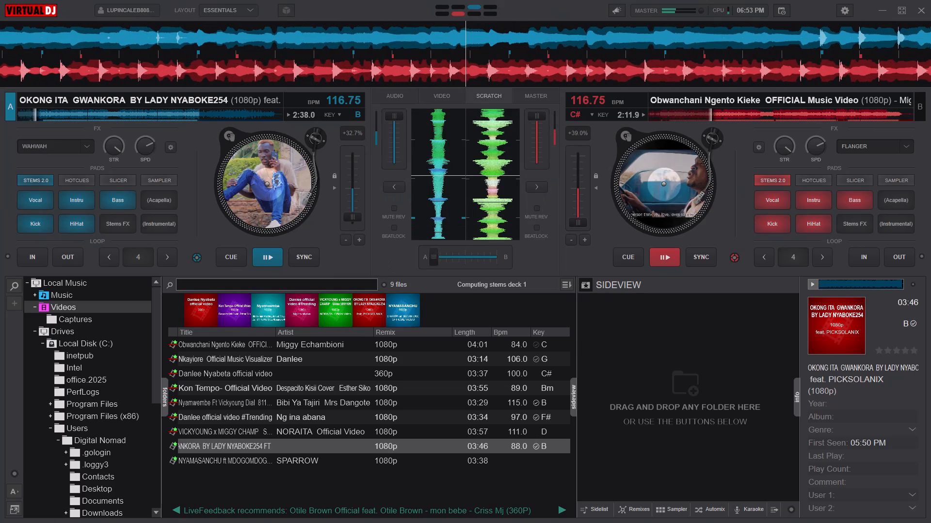
left_click_drag(482, 129, 488, 169)
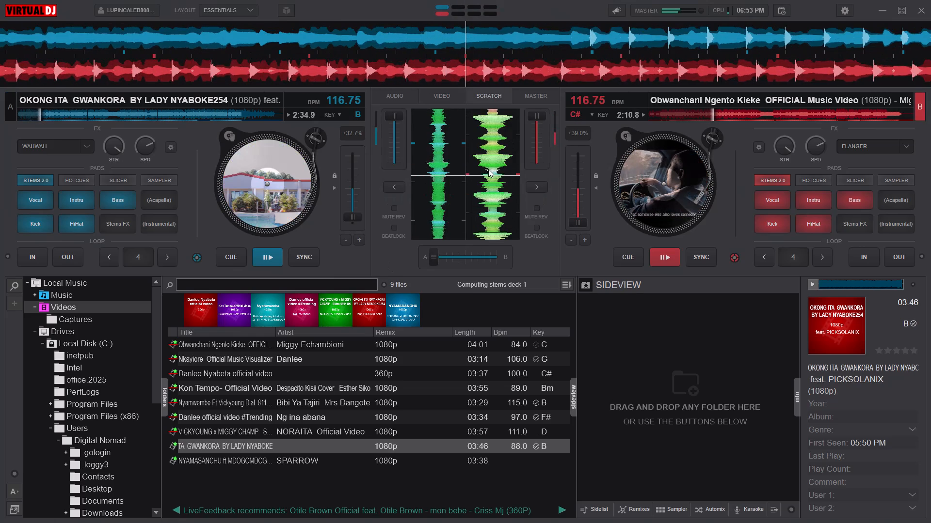
Pause deck B, leaving deck A playing.
left_click_drag(668, 276, 663, 258)
left_click(663, 258)
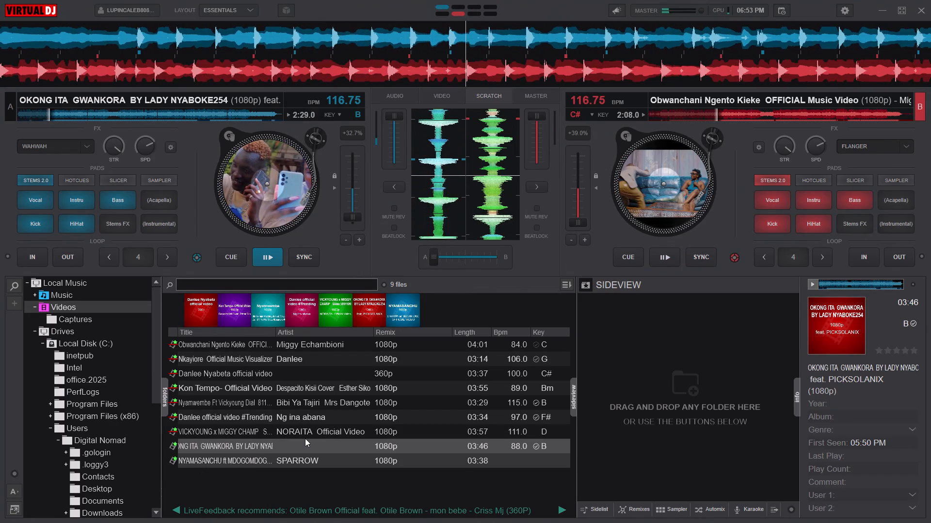
Load the NYAMASANCHU video by SPARROW from the track list onto deck B.
double_click(317, 457)
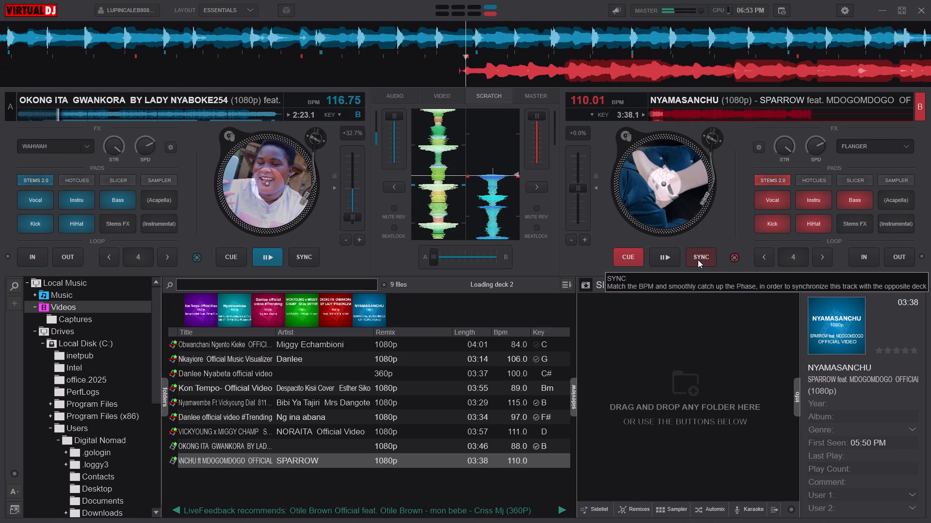
Switch the mixer to the video view and move the video crossfader fully to deck A.
left_click(434, 94)
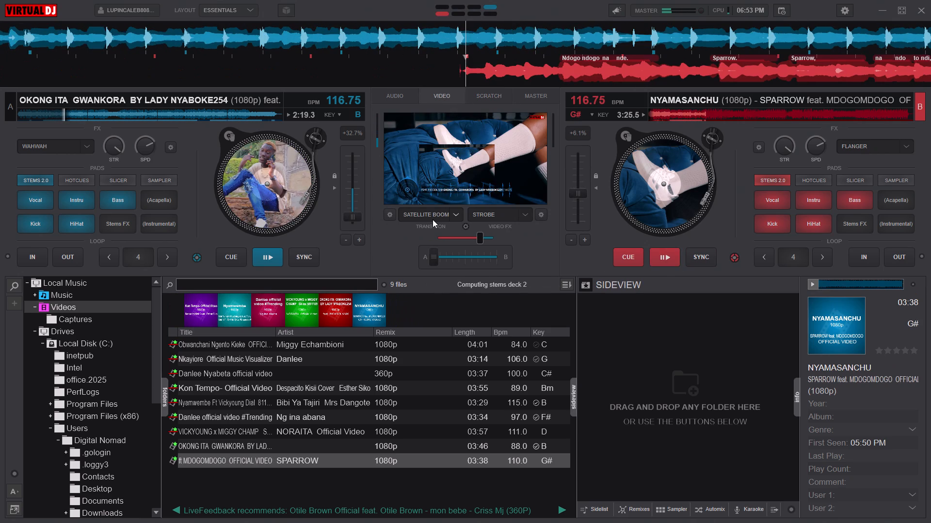
left_click(454, 215)
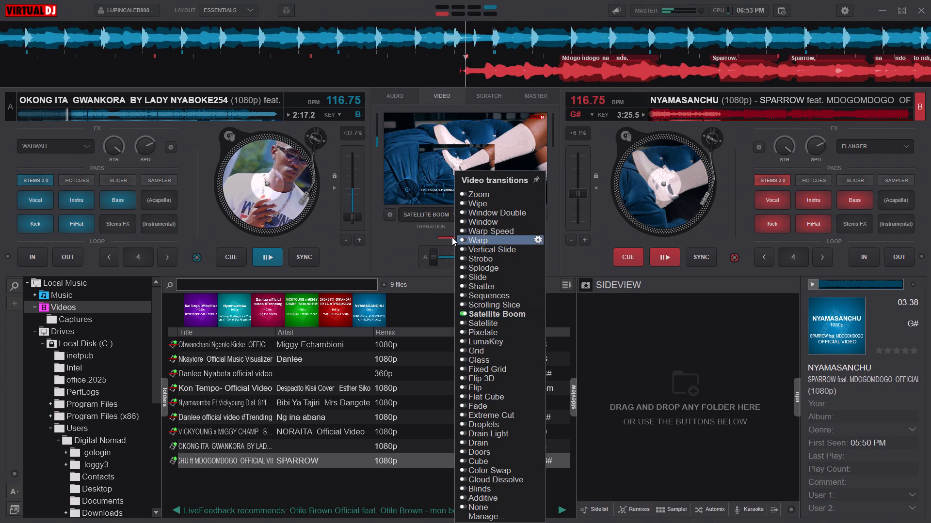
left_click(451, 236)
left_click_drag(448, 237, 404, 237)
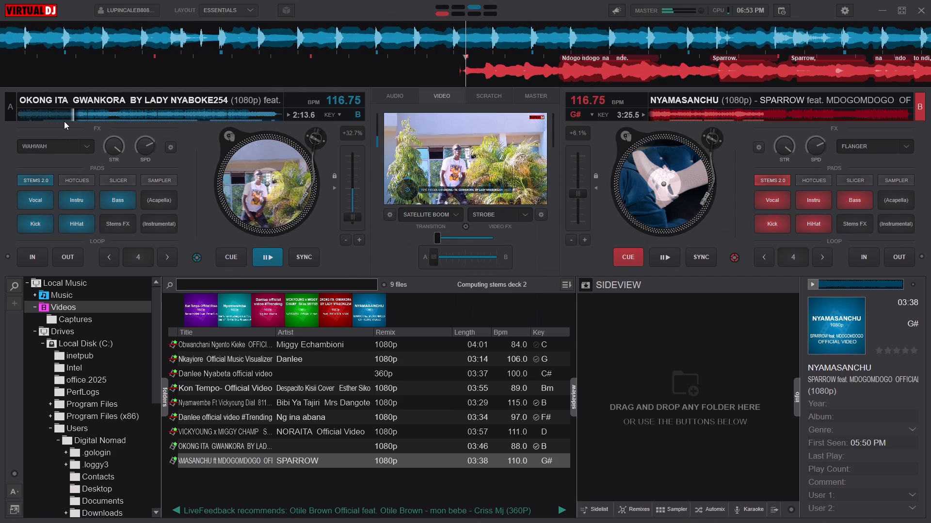
Seek deck A's OKONG ITA track back to its beginning.
left_click_drag(67, 117, 0, 121)
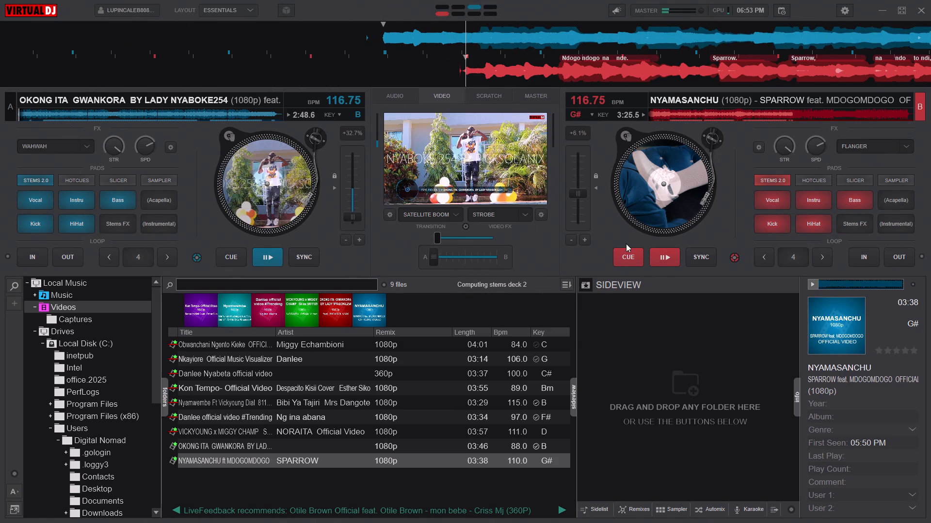
Start NYAMASANCHU on deck B and sync it to deck A.
left_click(704, 258)
left_click_drag(704, 258, 680, 257)
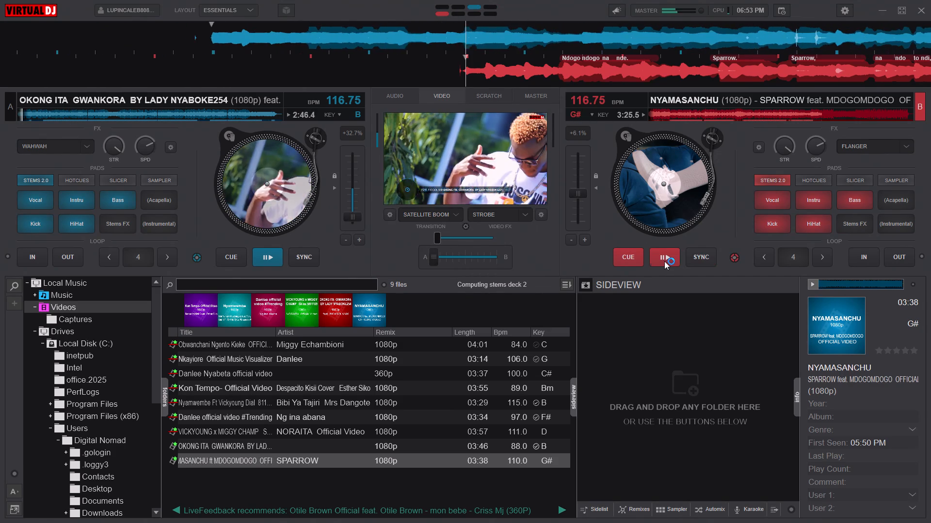
left_click(664, 257)
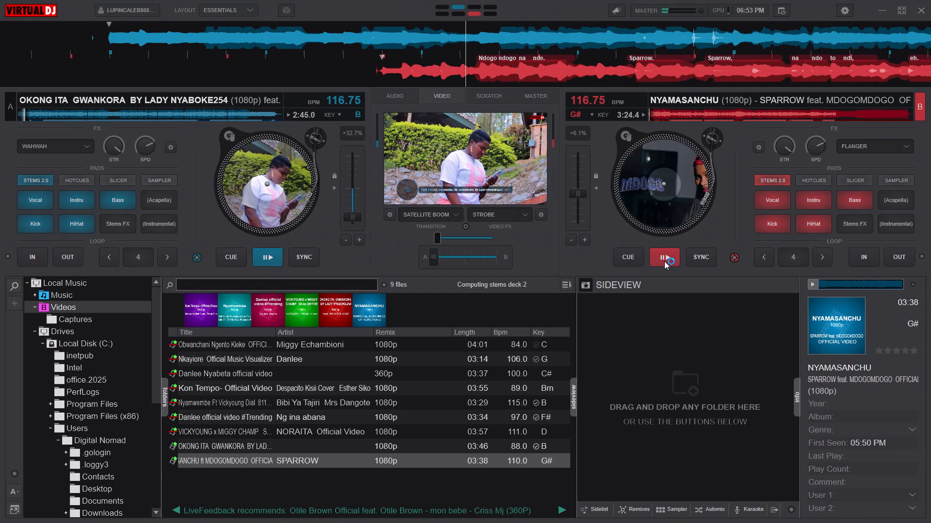
left_click(711, 261)
left_click(711, 261)
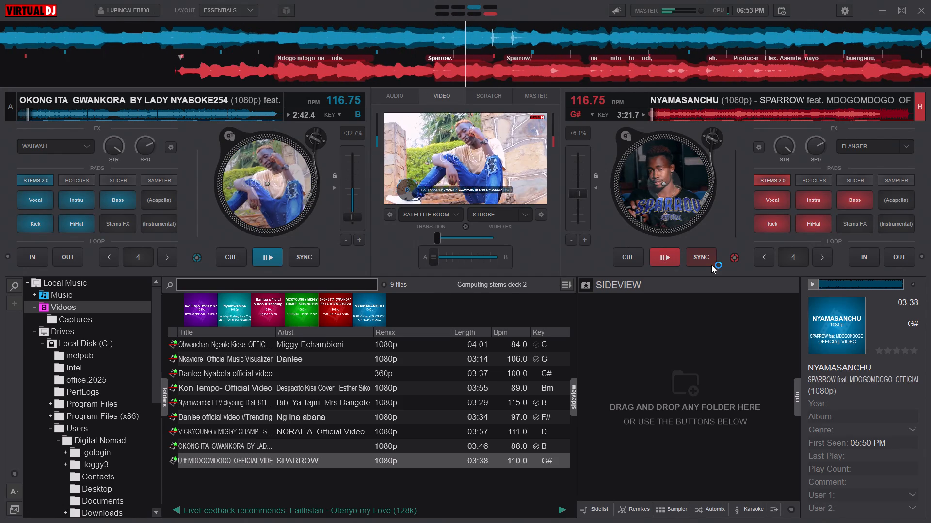
left_click(711, 261)
left_click(696, 255)
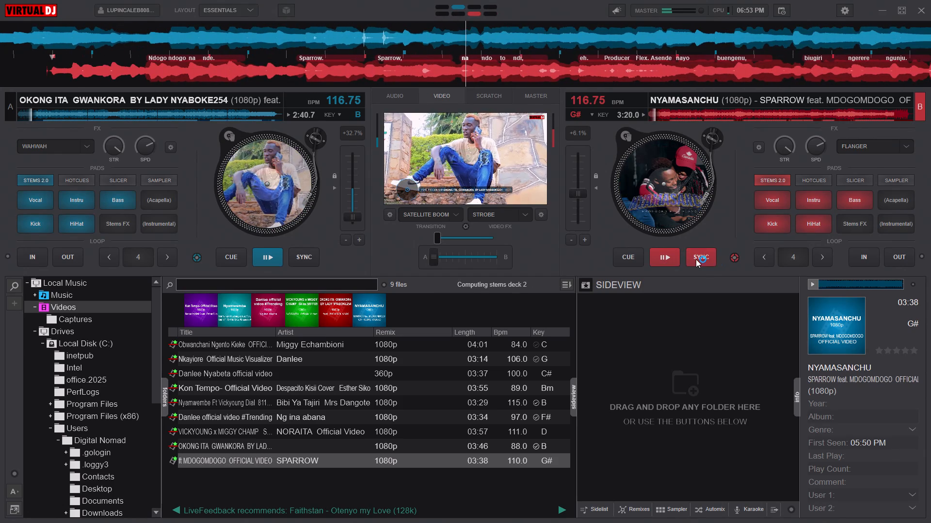
Pause deck B, keeping the Satellite Boom video transition.
left_click(454, 216)
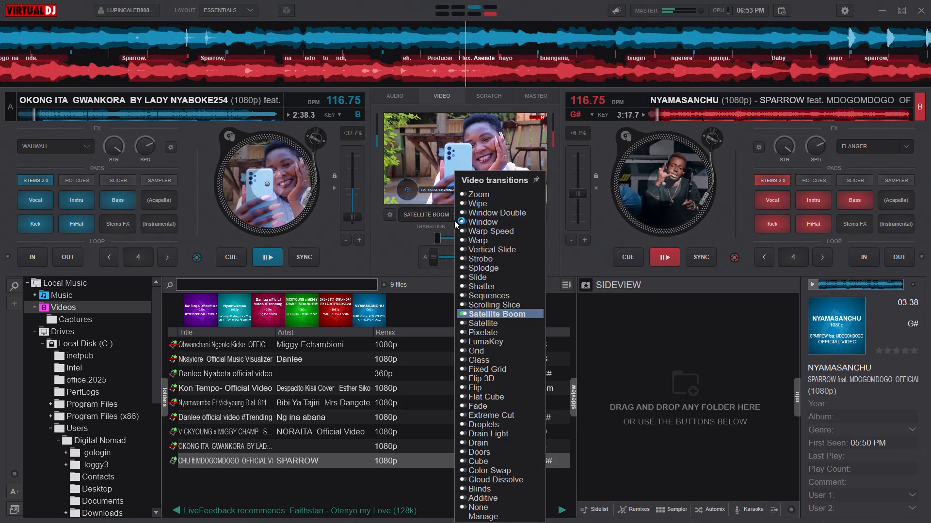
left_click(674, 251)
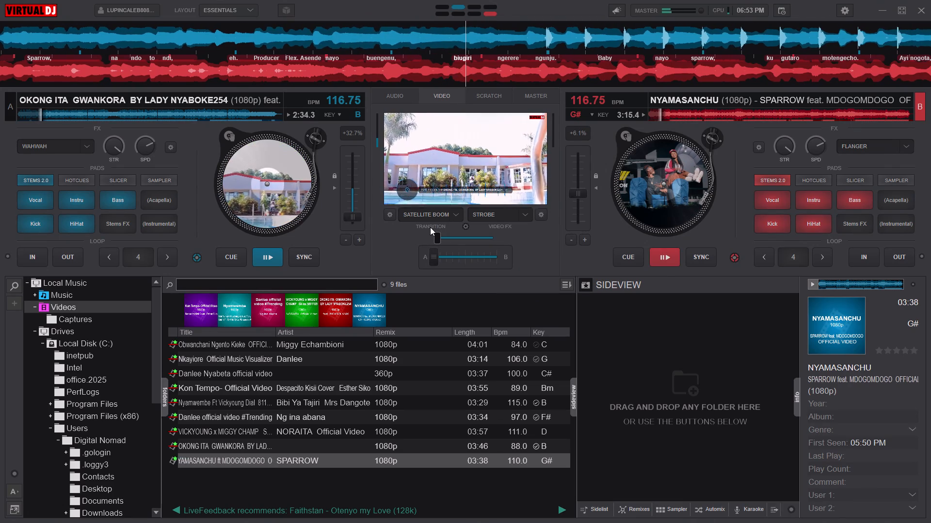
Move the video crossfader slightly from deck A toward deck B.
left_click(447, 236)
left_click(447, 236)
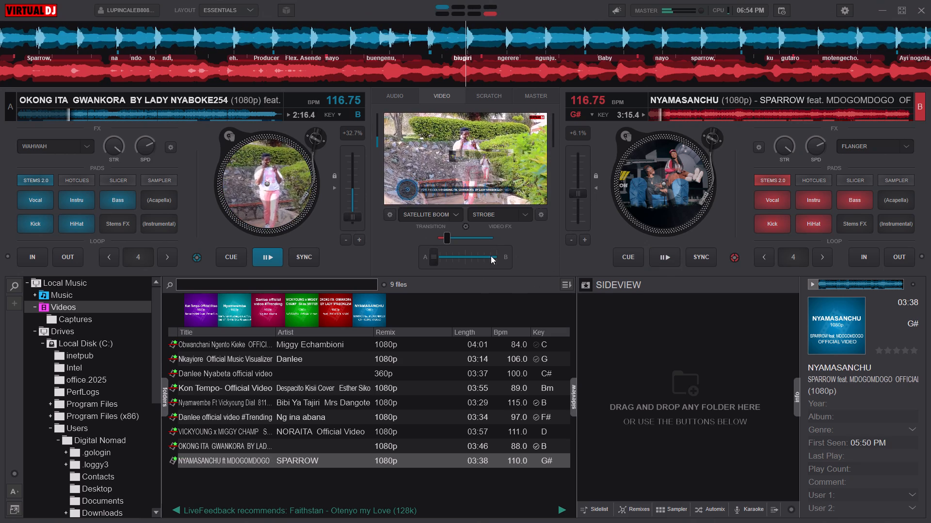
Move the audio crossfader from deck A to the centre between both decks.
left_click(458, 254)
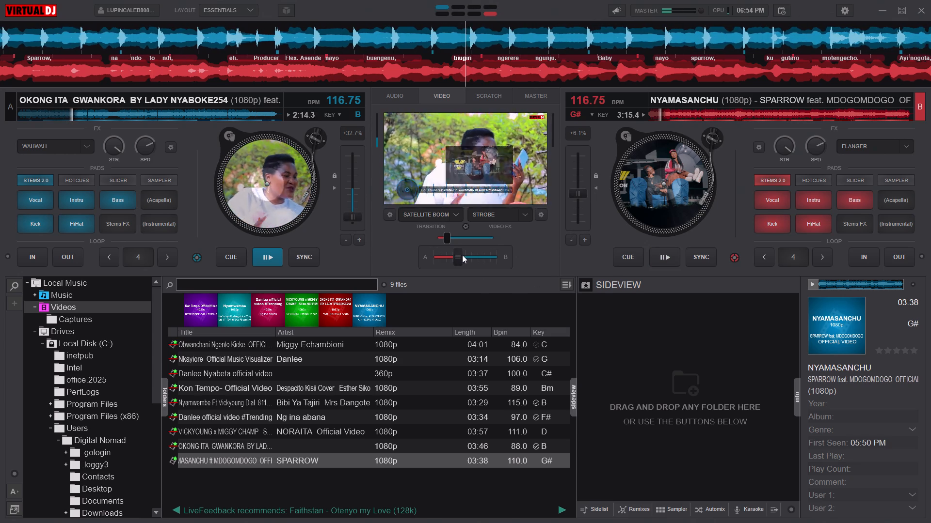
left_click(466, 256)
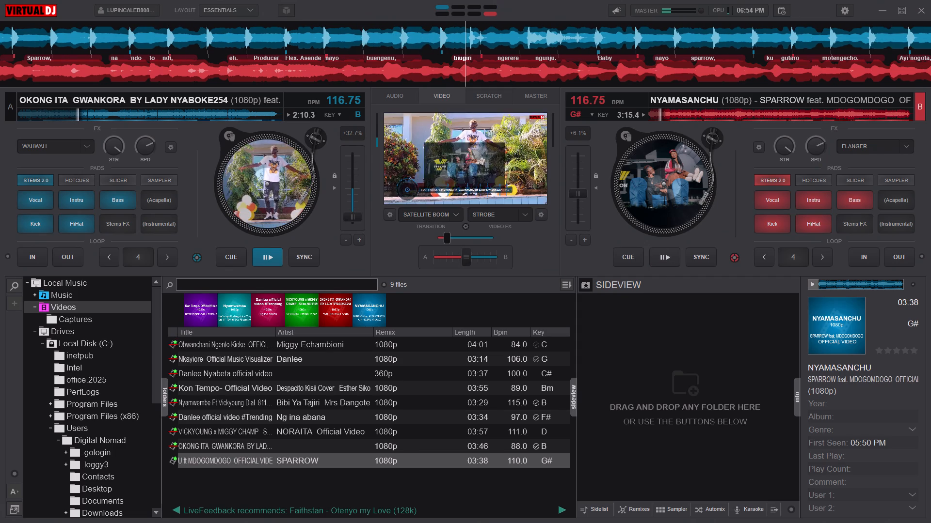
Resume playback on deck B and sync it repeatedly to deck A.
left_click(664, 253)
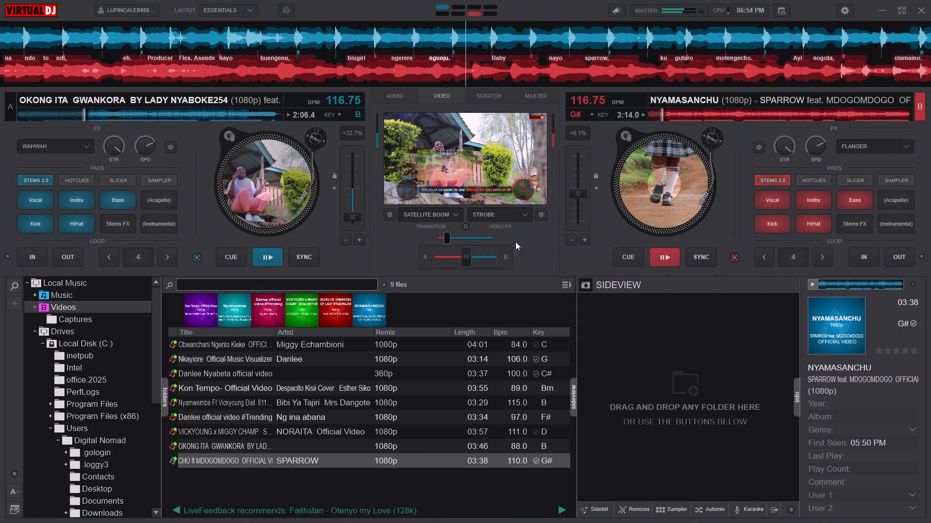
left_click(700, 255)
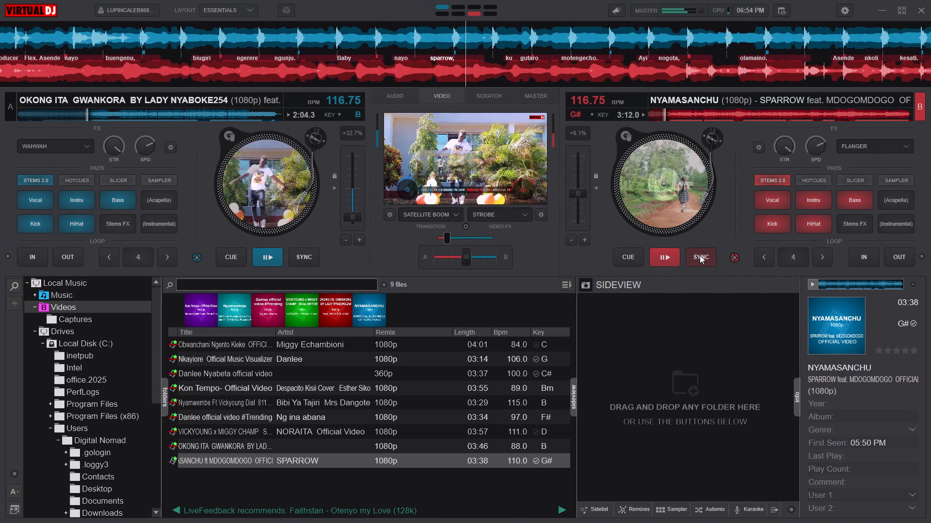
triple_click(700, 255)
triple_click(700, 255)
triple_click(700, 255)
double_click(700, 255)
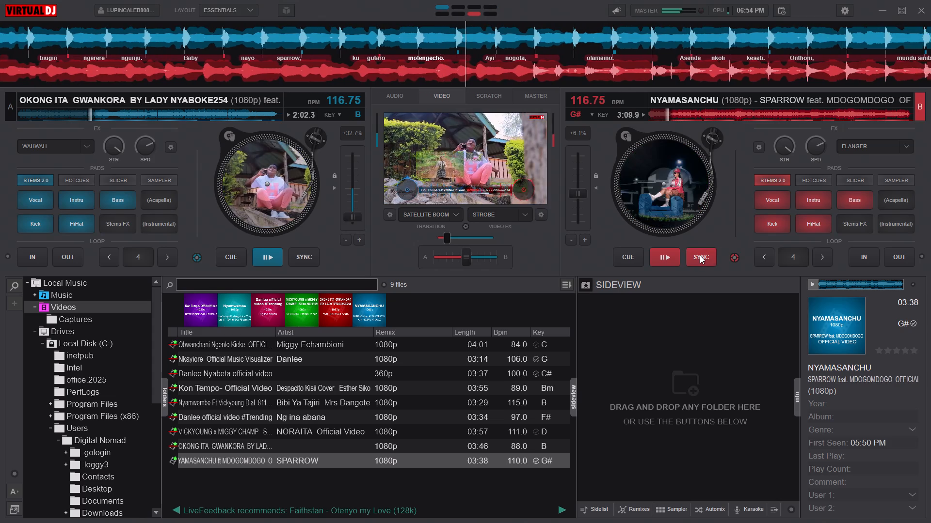
Return deck B to its cue point, sync it to deck A and restart it from there.
left_click(622, 258)
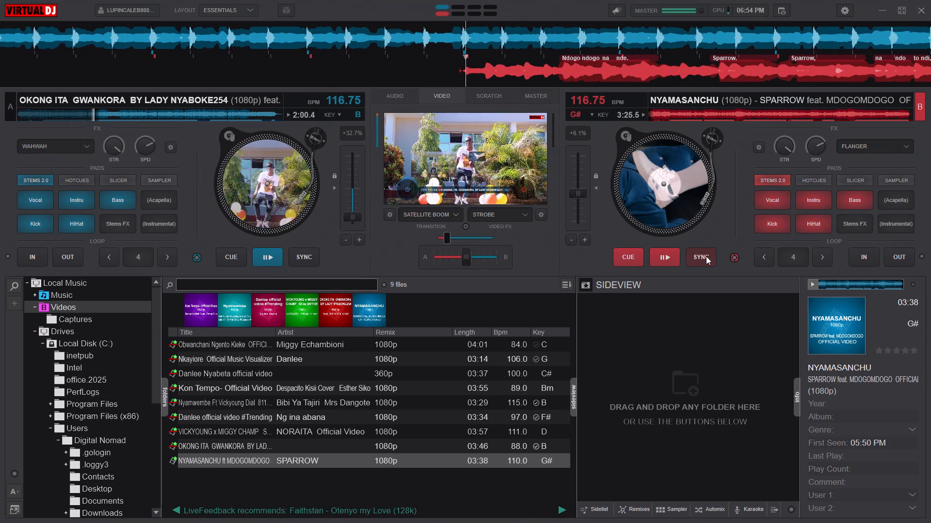
left_click(706, 256)
left_click_drag(706, 256, 662, 257)
left_click(662, 257)
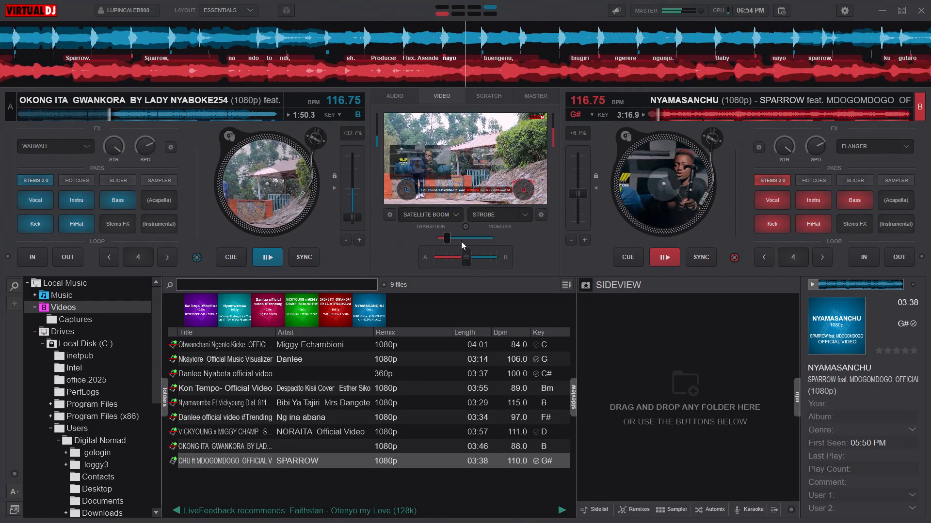
Move the audio crossfader fully to deck B.
left_click_drag(469, 262, 521, 264)
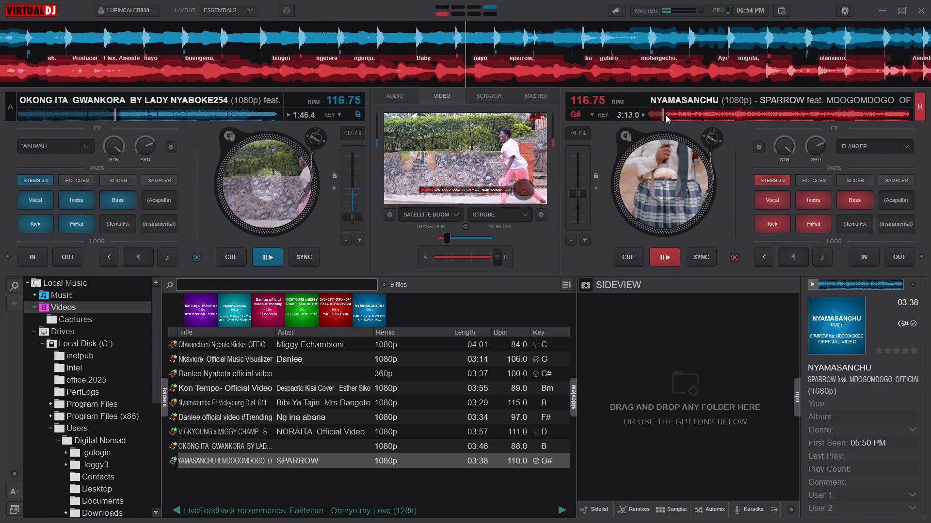
Seek deck B's NYAMASANCHU track back to its beginning.
left_click_drag(666, 115, 484, 133)
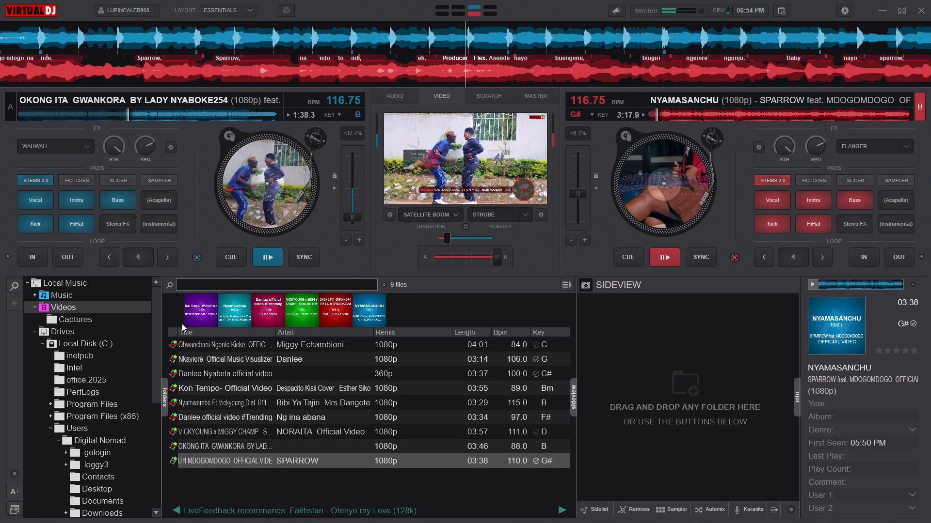
In File Explorer, search the phone's lm_lyrics folder for "mo" and copy the MORAA-_MELODICS4 official video into Videos.
left_click(880, 5)
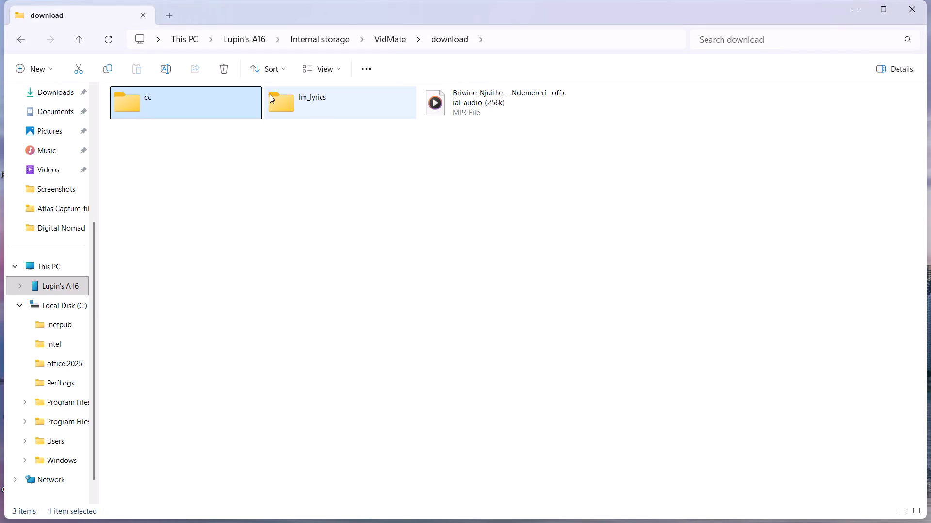
double_click(322, 100)
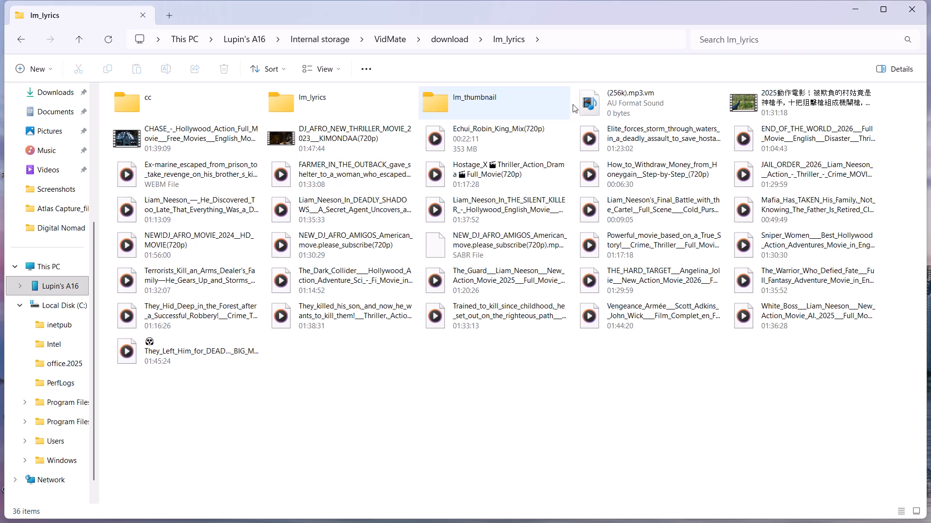
left_click(813, 43)
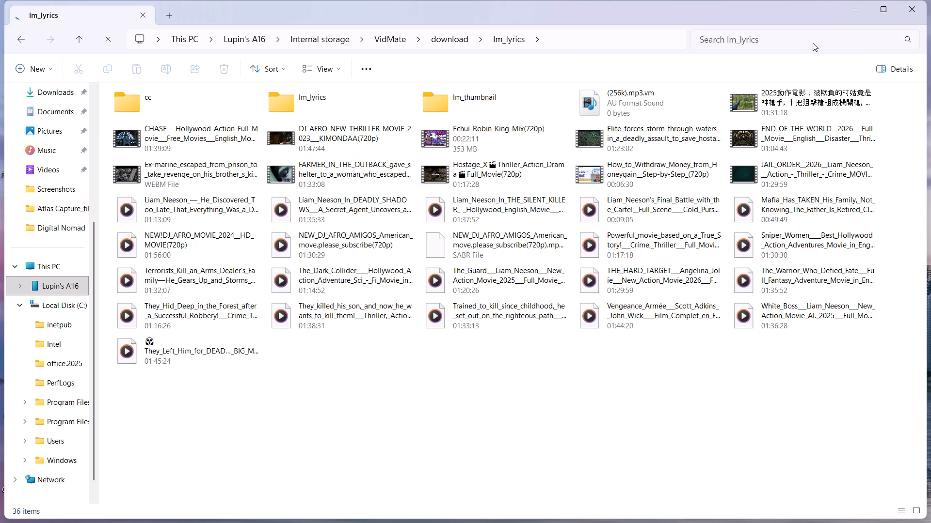
type("mo")
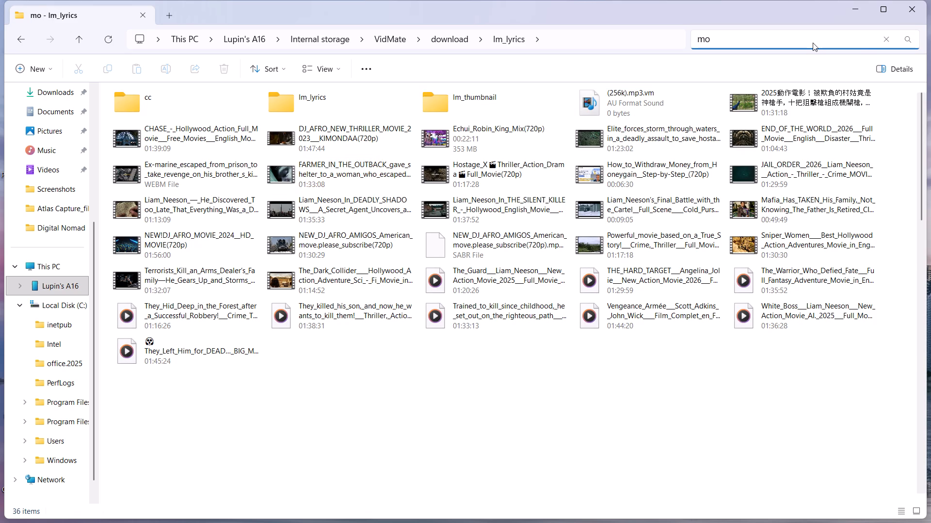
left_click_drag(469, 100, 282, 89)
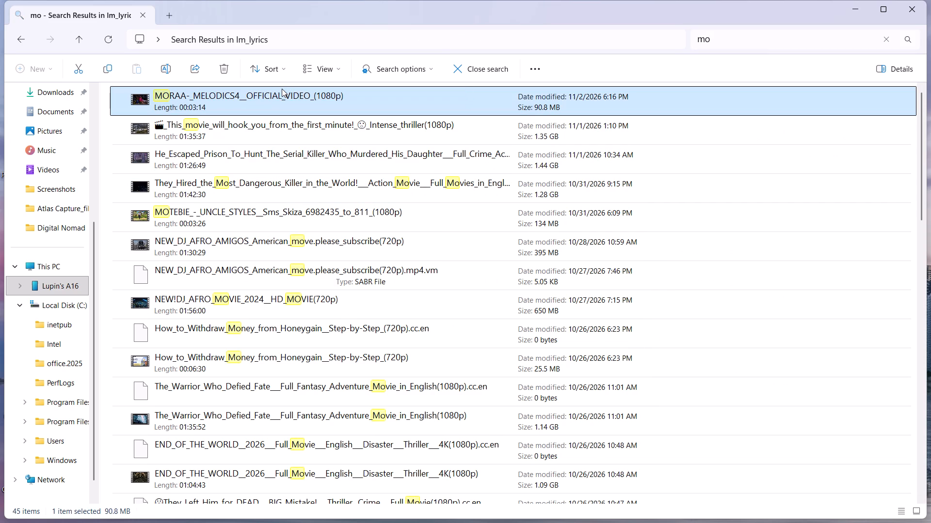
left_click_drag(278, 94, 106, 214)
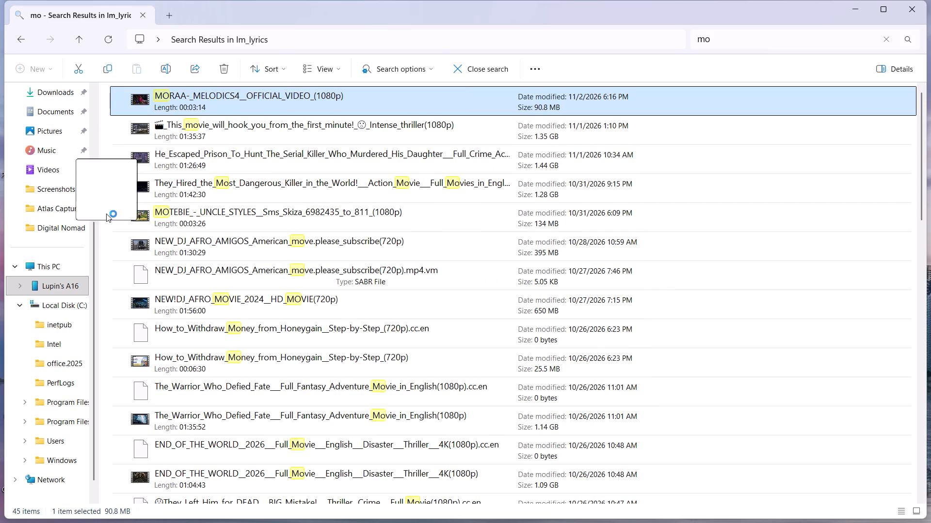
left_click_drag(106, 214, 81, 169)
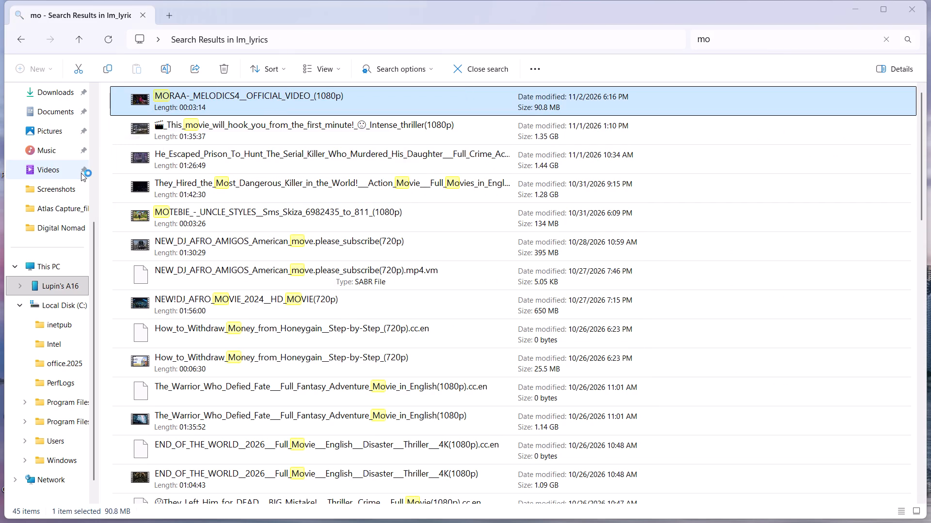
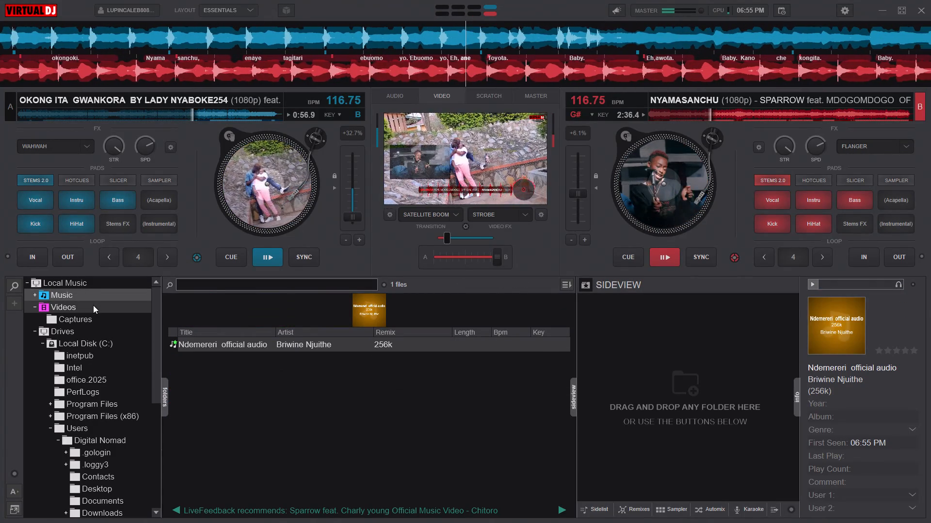
Load MORAA's MELODICS4 official video from the Videos folder onto deck A, start it and sync it with deck B.
double_click(93, 305)
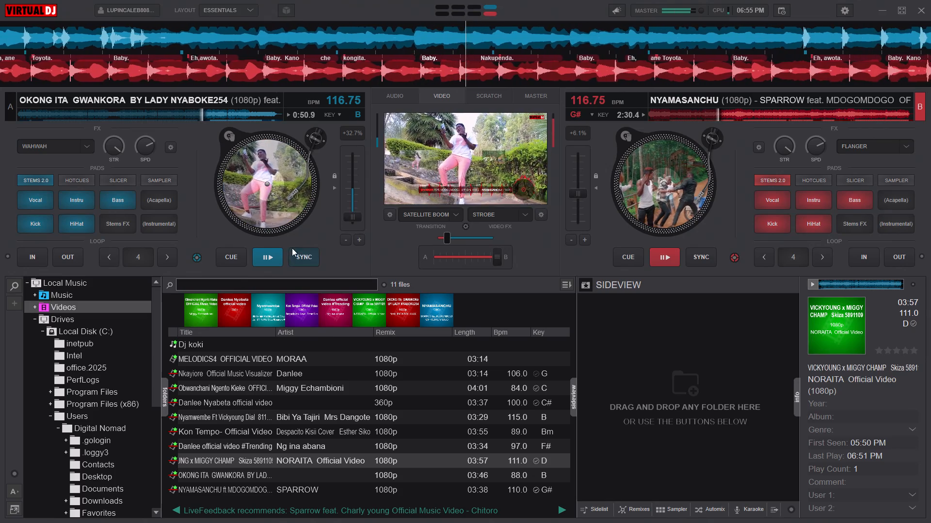
left_click(271, 255)
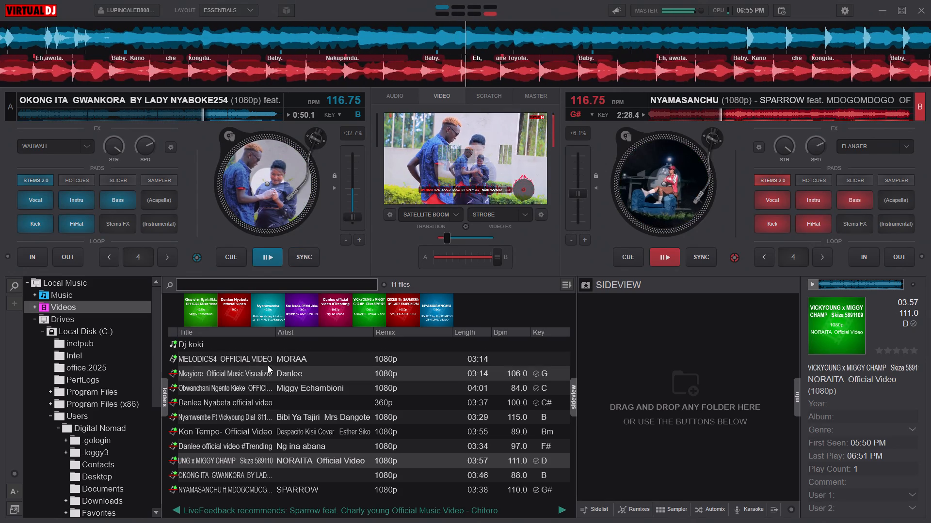
double_click(273, 361)
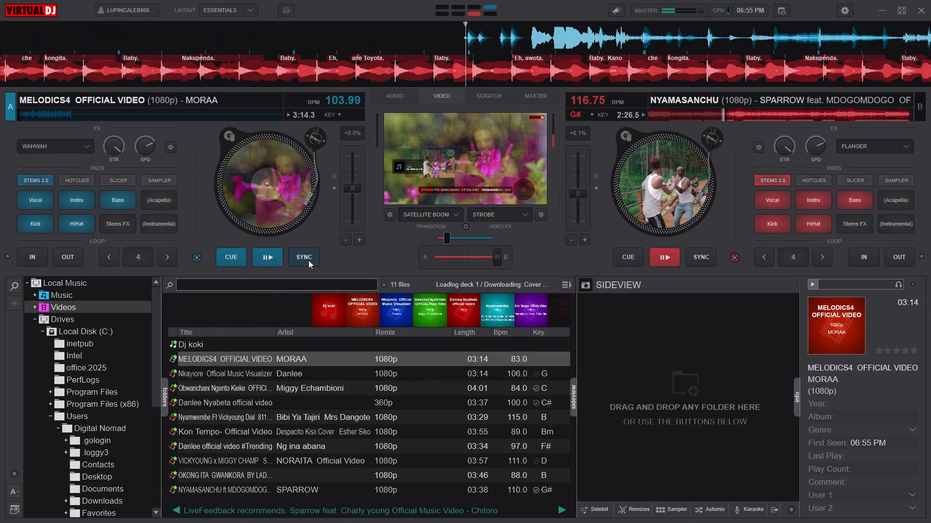
left_click(308, 260)
left_click(266, 254)
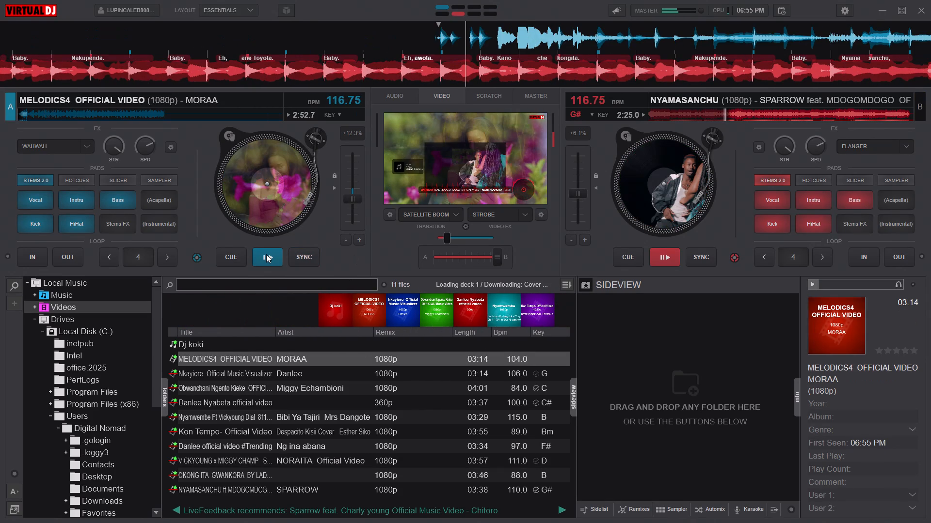
left_click(304, 256)
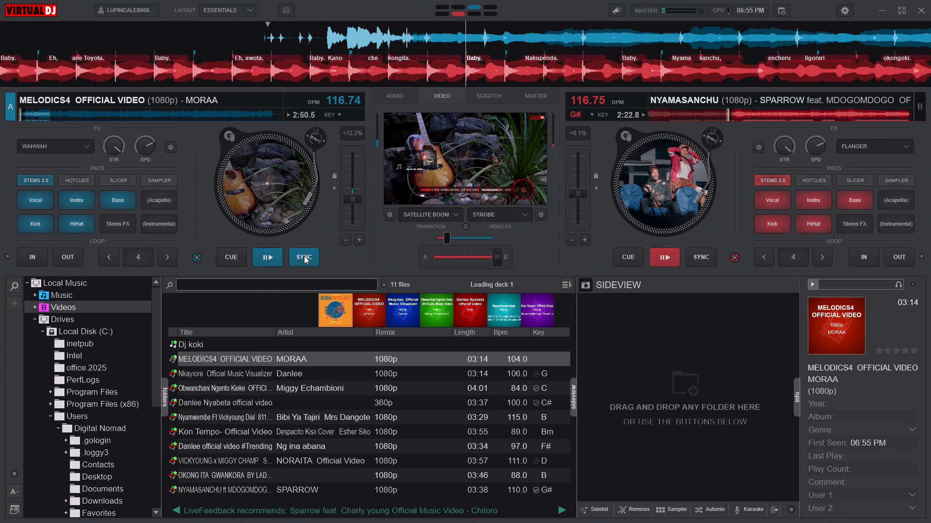
left_click(304, 256)
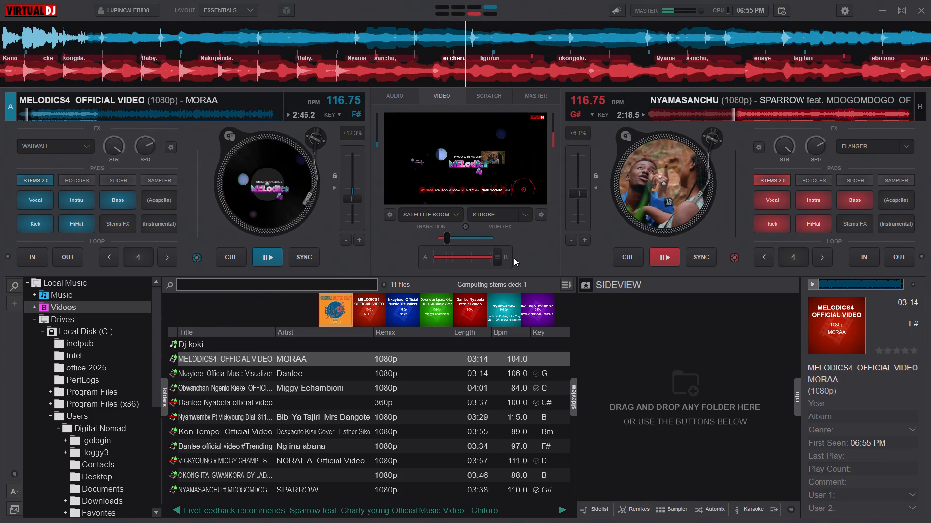
left_click(697, 255)
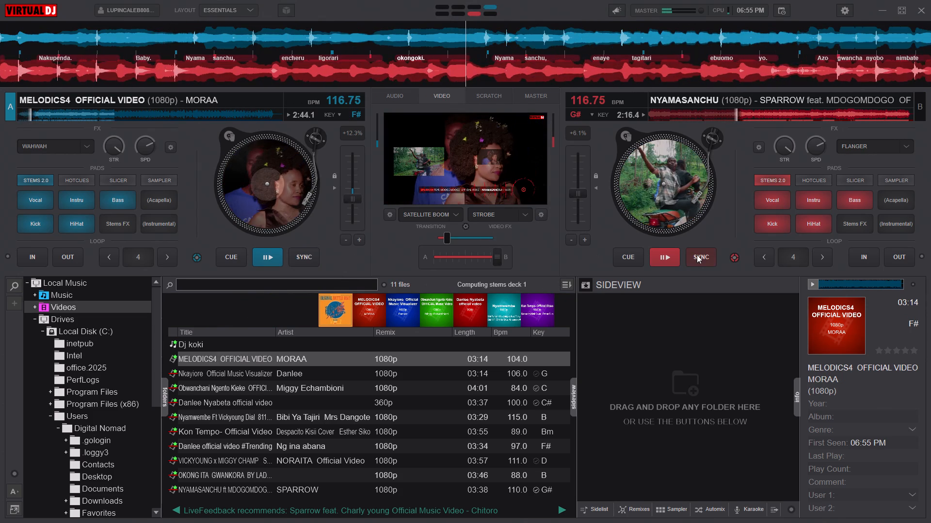
left_click(697, 255)
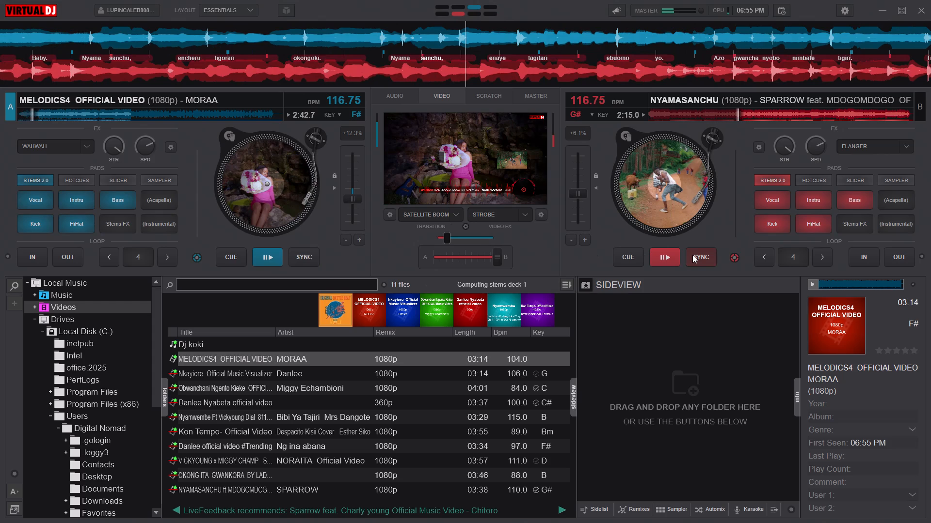
Move the audio crossfader fully to deck A.
left_click(457, 236)
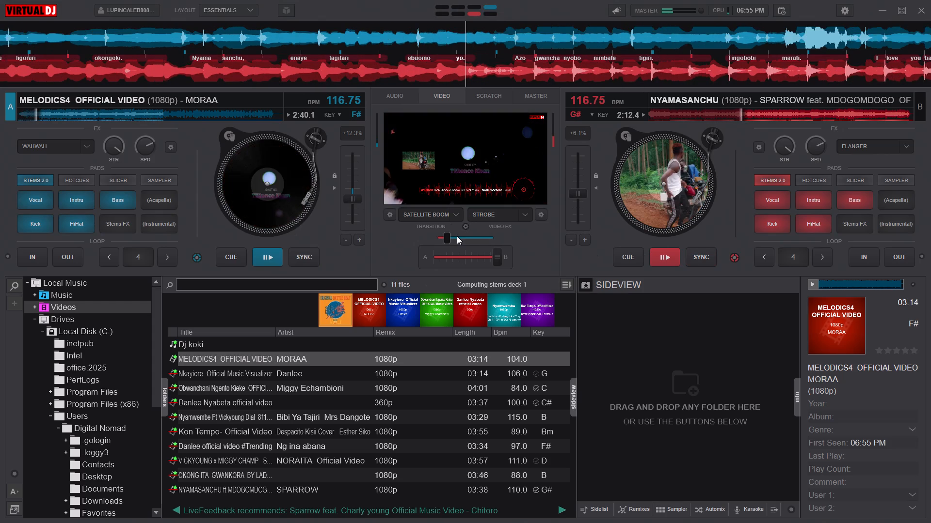
left_click(457, 236)
left_click_drag(485, 257, 454, 253)
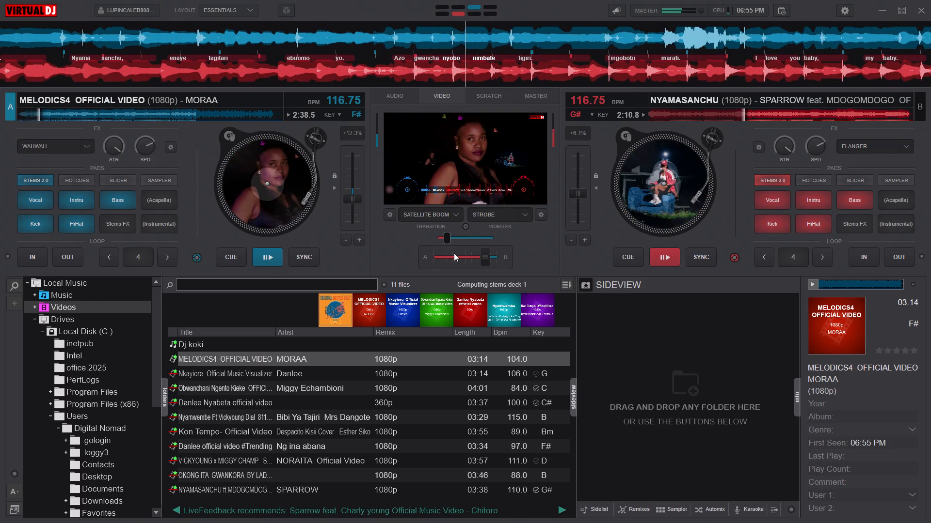
left_click_drag(454, 253, 405, 255)
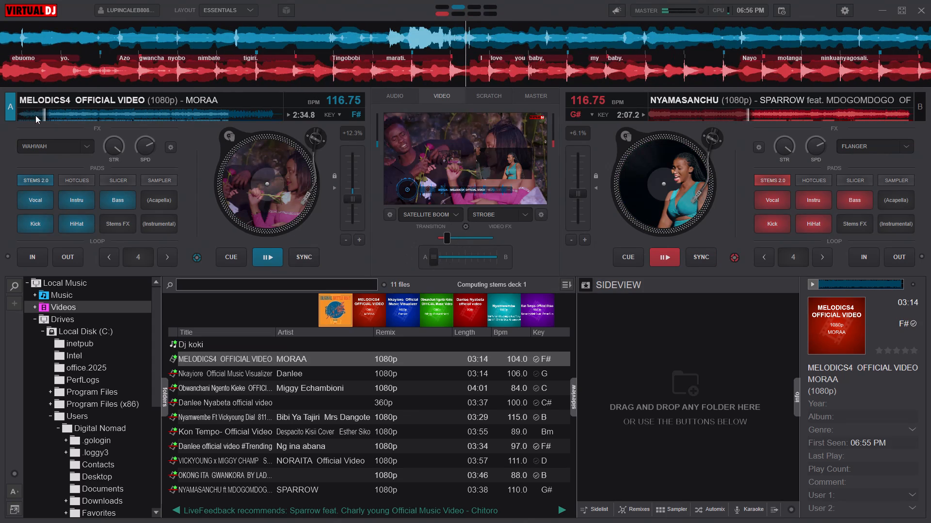
Seek deck A's MELODICS4 track back to near its beginning.
left_click(34, 113)
Scratch deck A's track in the mixer's scratch view and return to the video view.
left_click(477, 93)
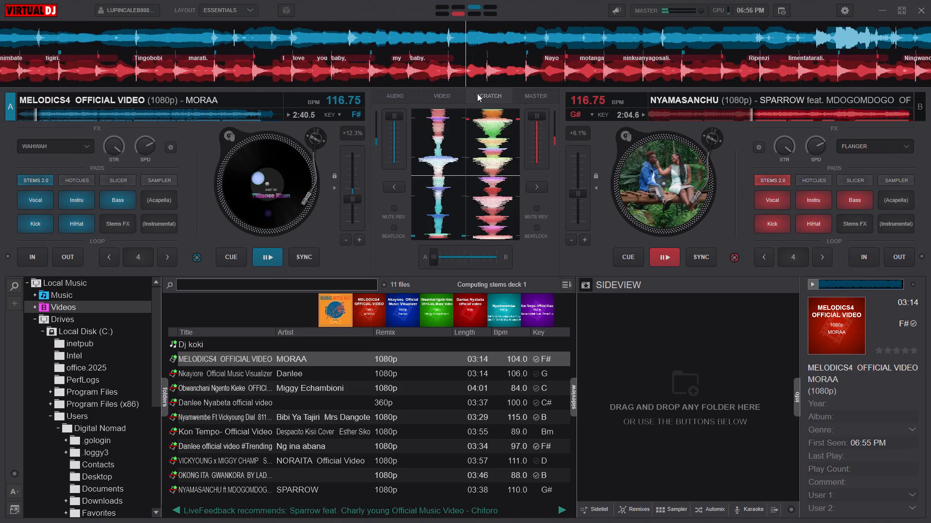
left_click_drag(436, 139, 417, 239)
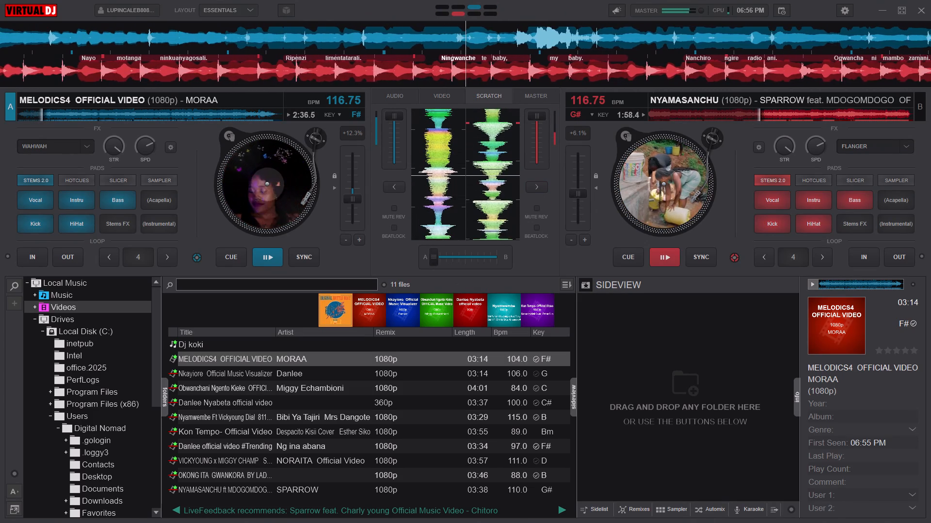
left_click(441, 99)
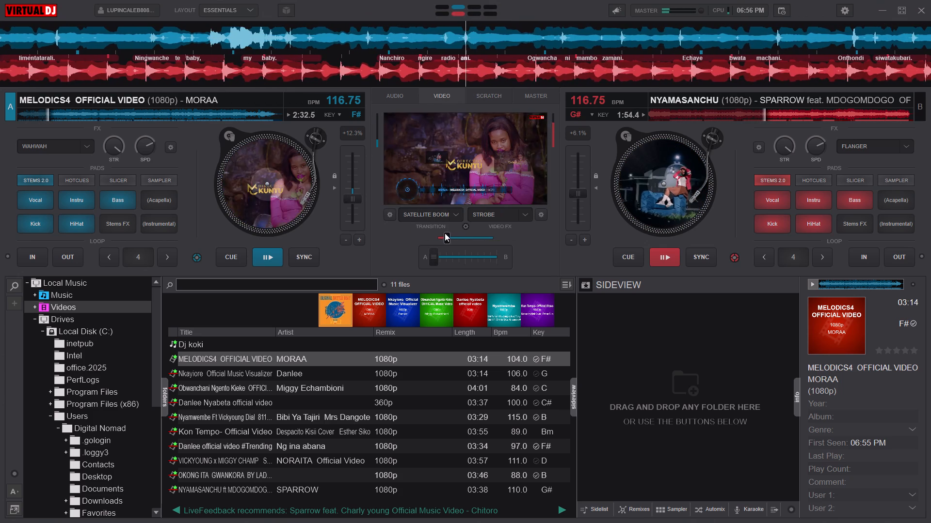
Move the video crossfader fully to deck A.
left_click_drag(445, 233, 419, 235)
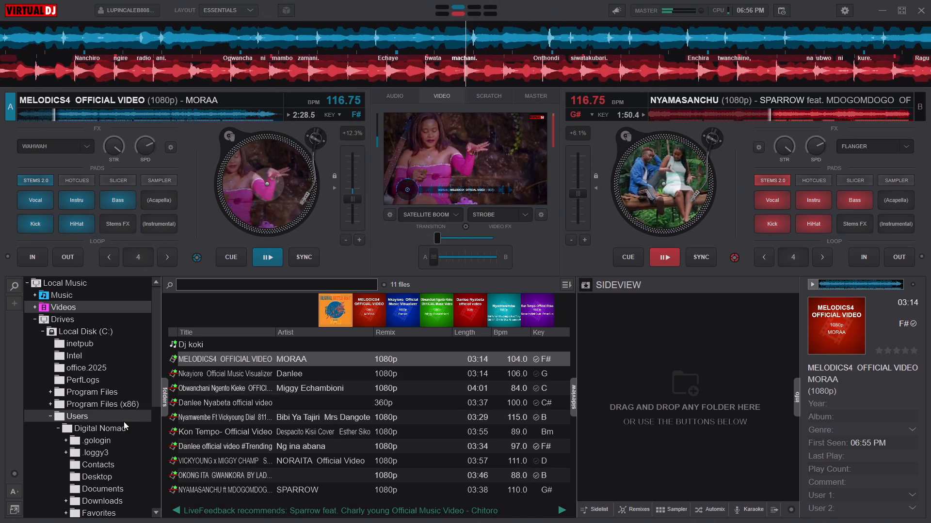
Stop deck B, load the Ndemereri official audio from the Music folder onto it and sync it to deck A.
left_click(73, 300)
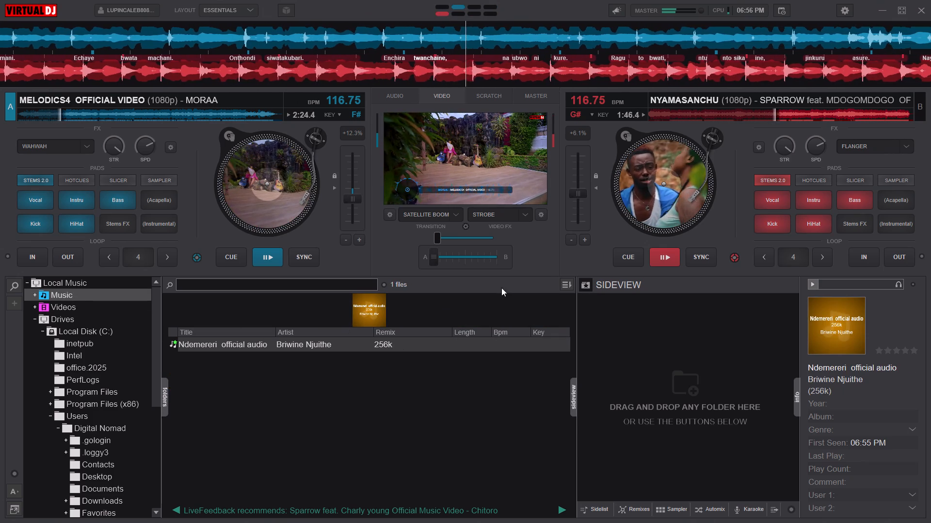
left_click(663, 254)
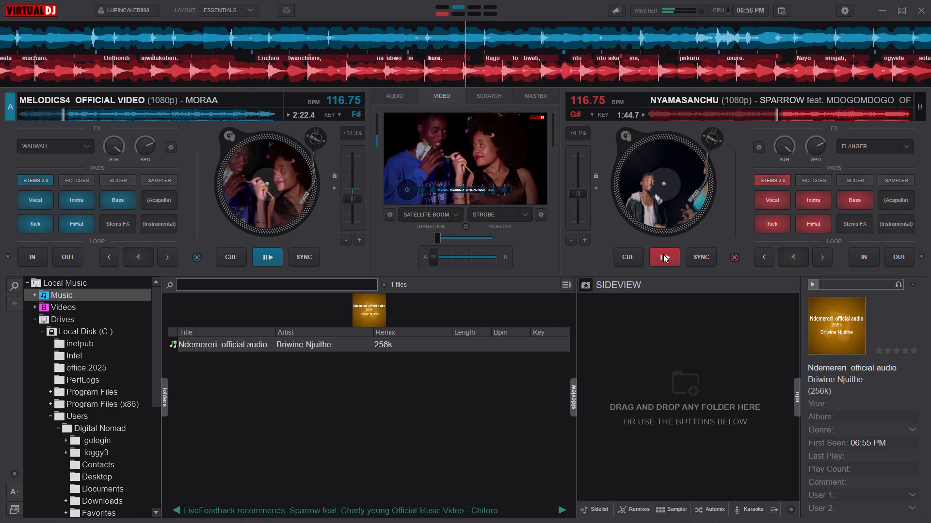
double_click(461, 347)
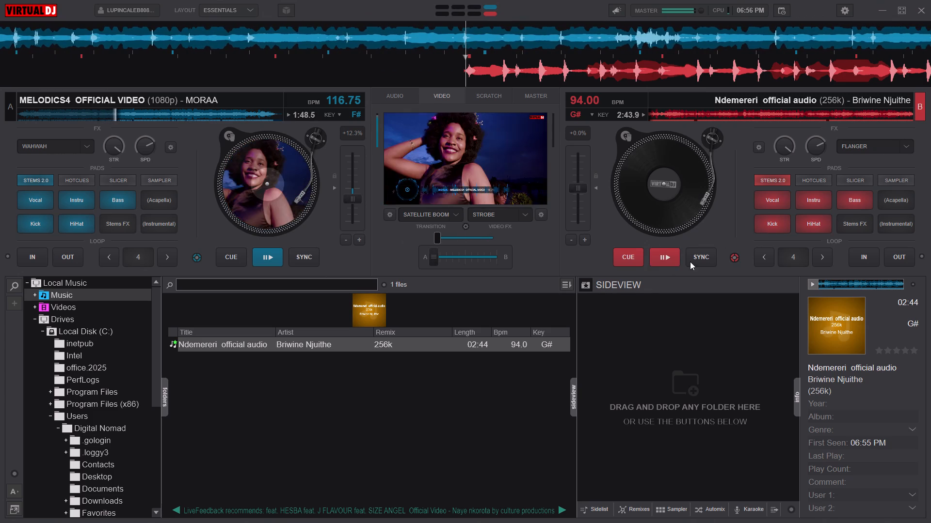
left_click(706, 261)
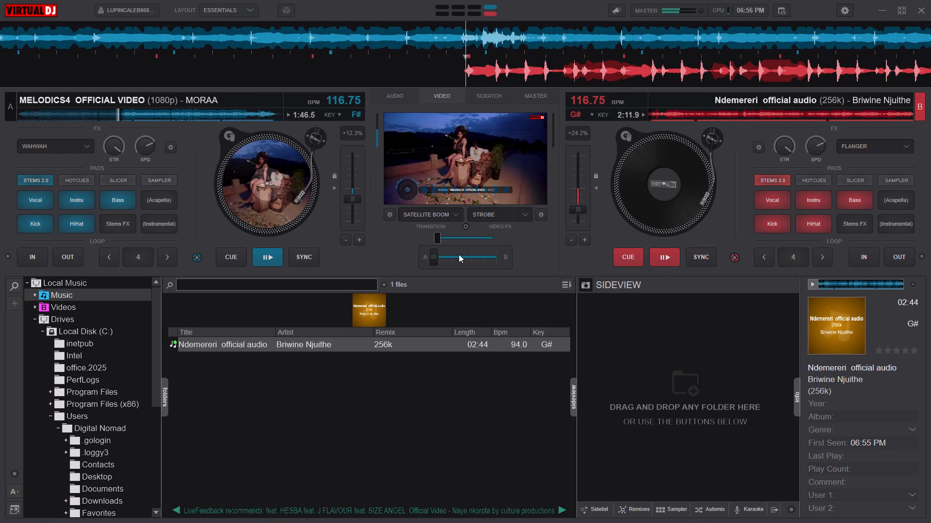
Set the video crossfader about a quarter and the audio crossfader about a third of the way toward deck B.
left_click(465, 255)
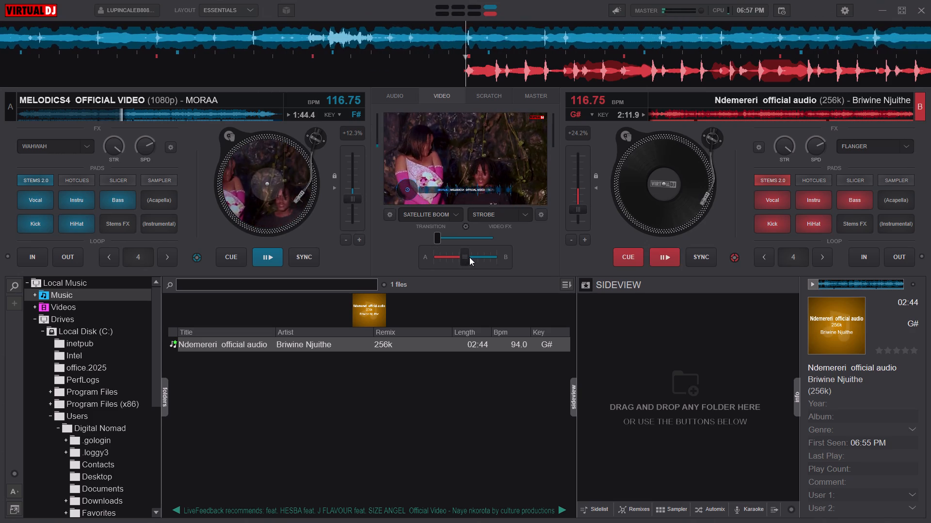
left_click(469, 257)
left_click(439, 234)
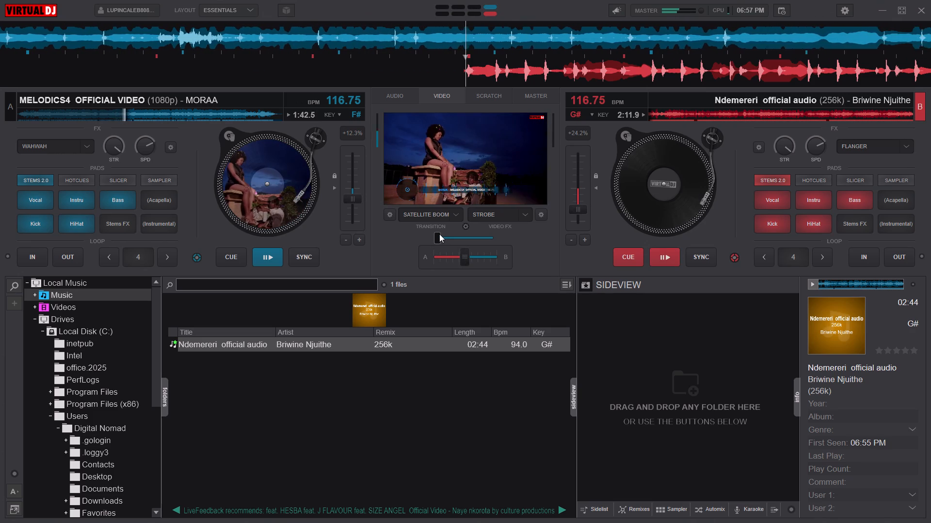
left_click(442, 236)
left_click(450, 237)
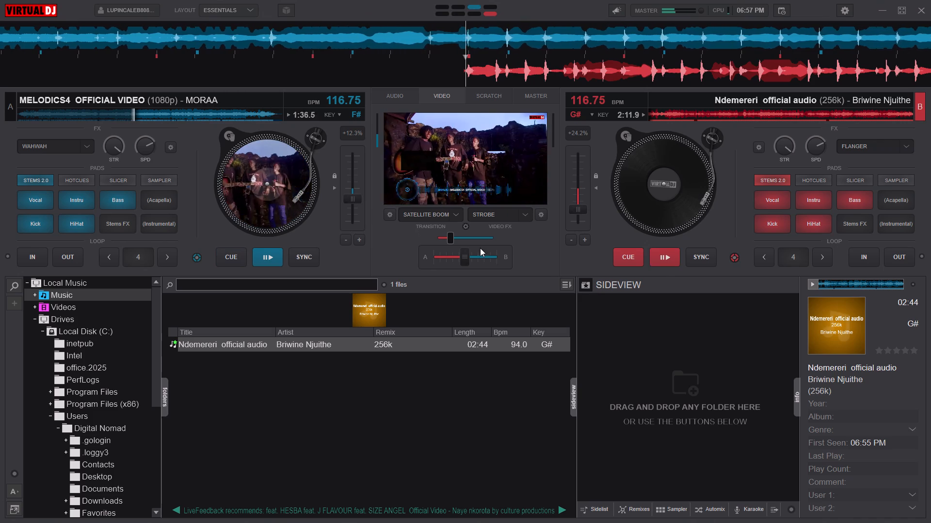
left_click_drag(466, 258, 455, 260)
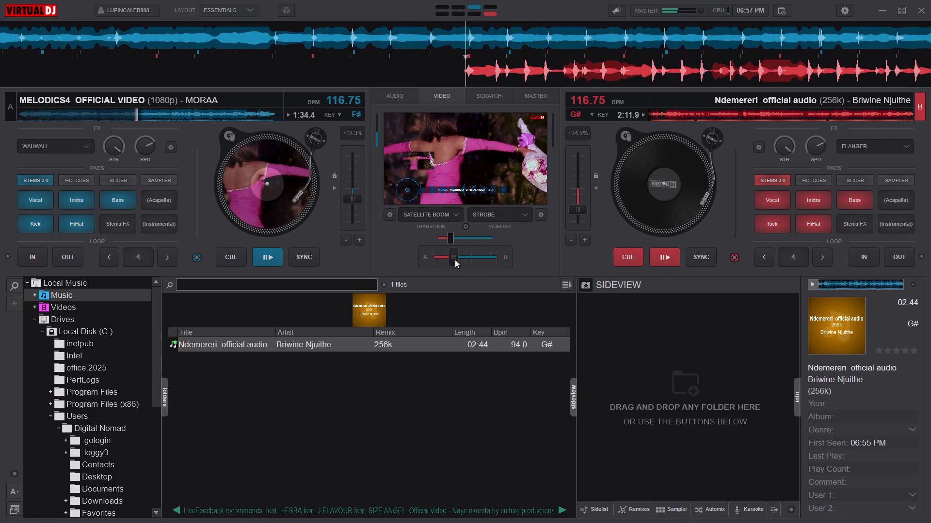
Start deck B's Ndemereri track, mute its Vocal stem and dismiss the stems dialog.
left_click(668, 256)
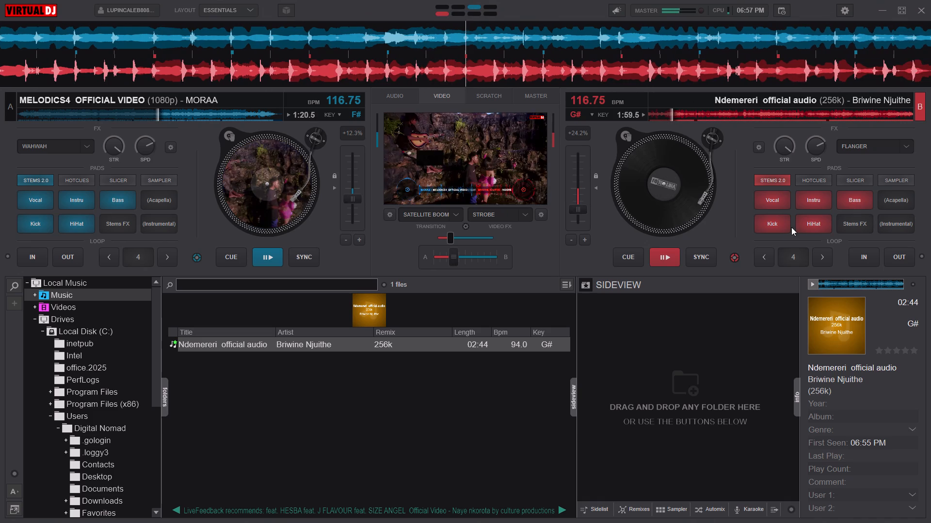
left_click(774, 203)
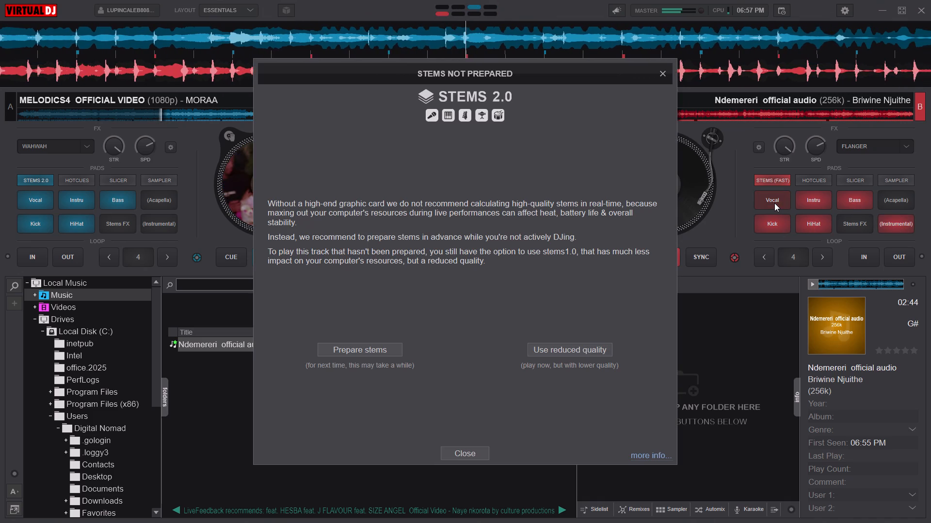
left_click(665, 73)
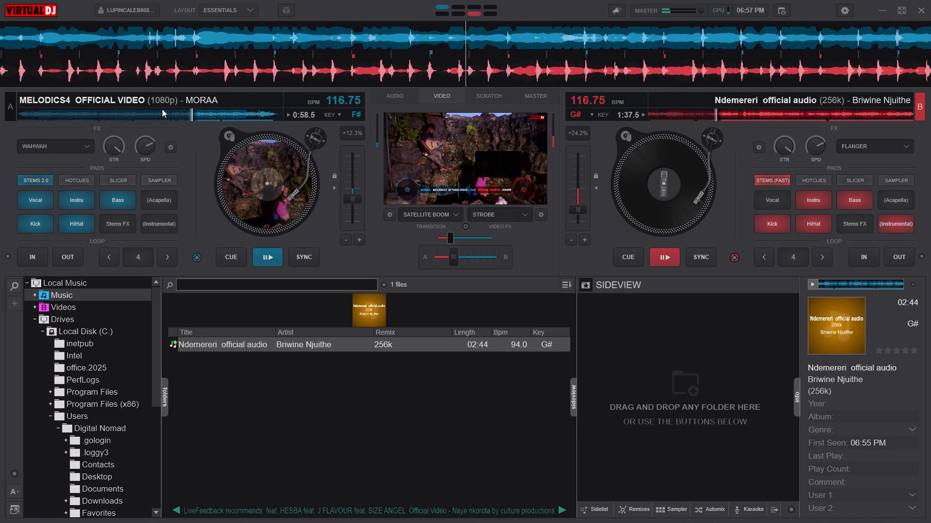
Restore deck B's Vocal stem while moving the audio crossfader in stages to about two-thirds toward deck B.
left_click(466, 257)
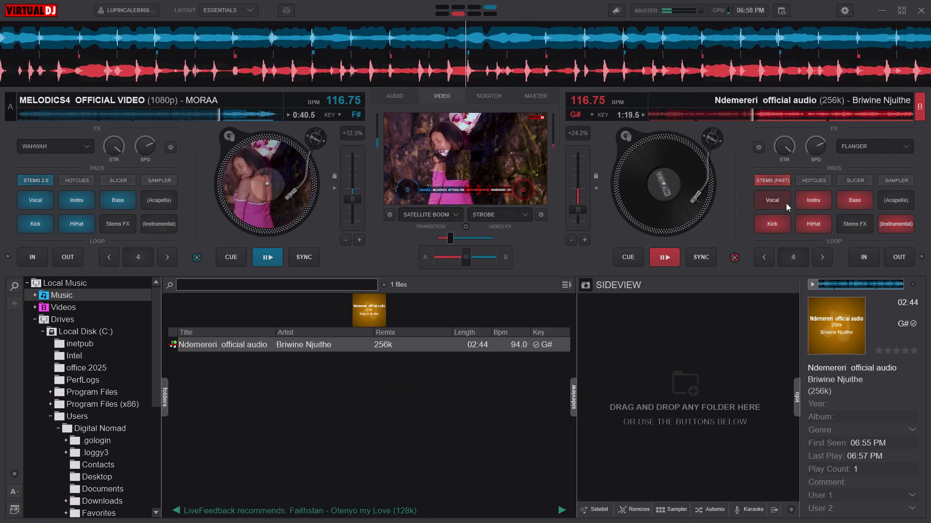
left_click(771, 196)
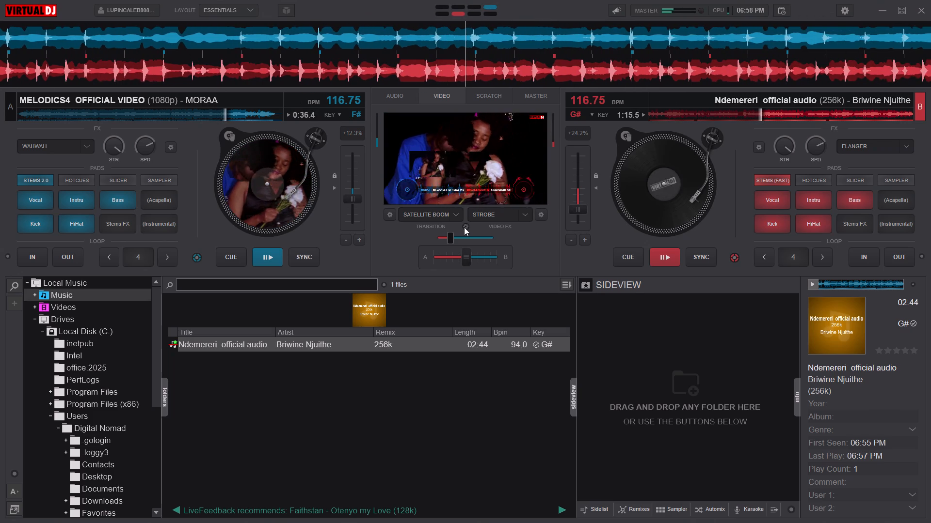
left_click_drag(471, 256, 482, 257)
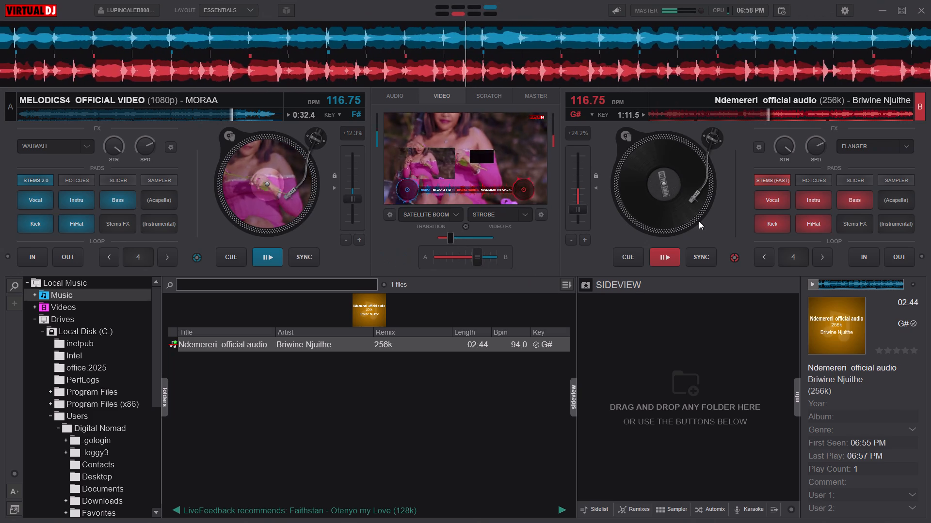
Seek deck B's Ndemereri track back to near its beginning.
left_click(665, 118)
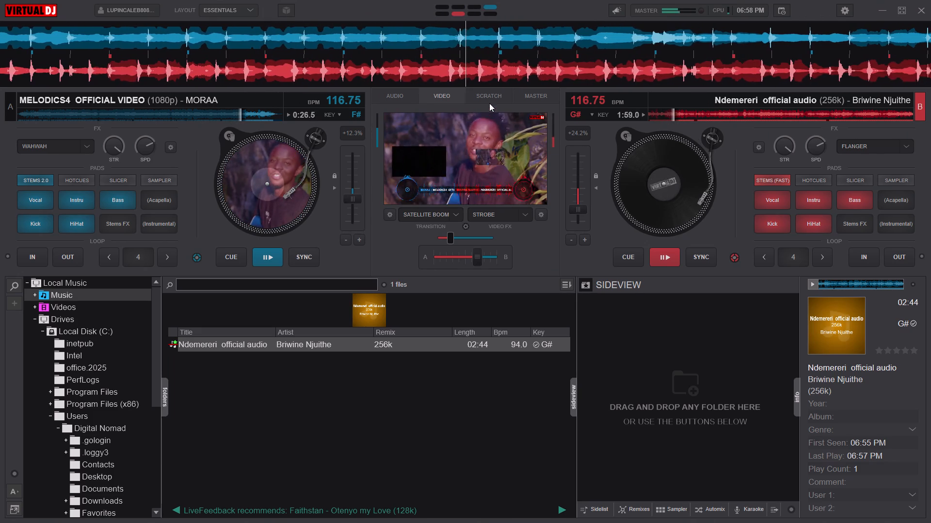
Mute the Instru and HiHat stems on deck B.
left_click(816, 196)
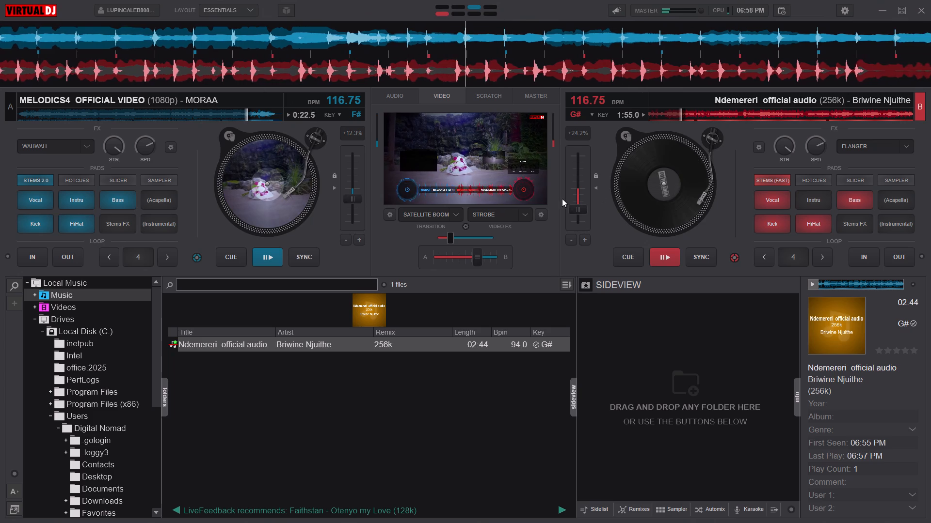
left_click(822, 224)
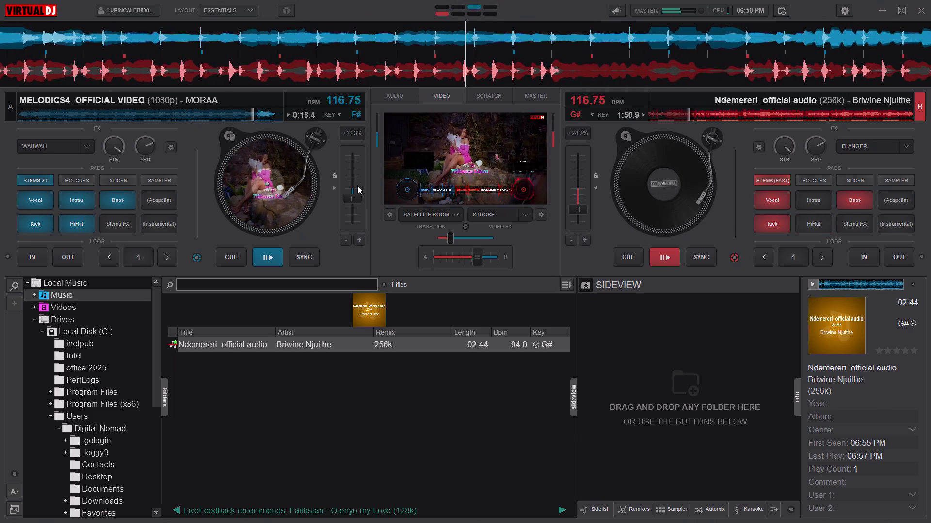
Seek deck A's MELODICS4 track back to near its beginning and sync it to deck B.
left_click(48, 116)
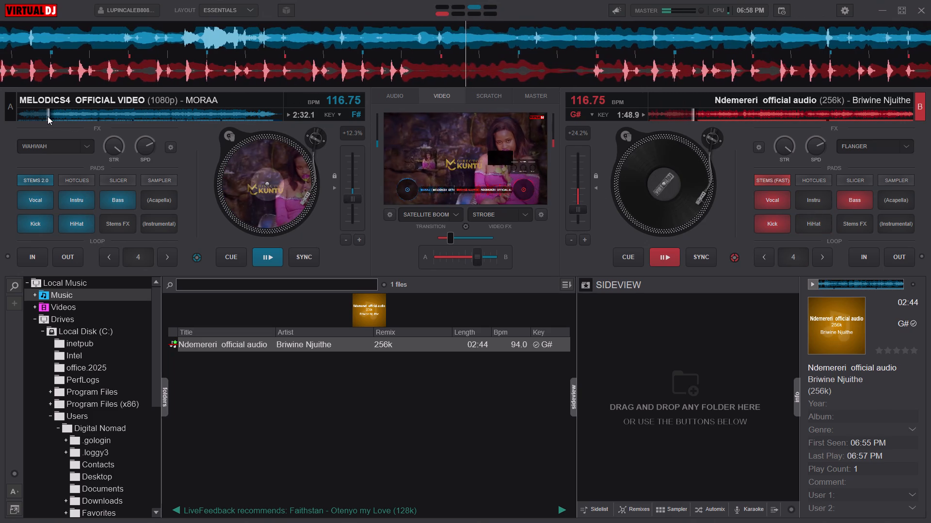
left_click(296, 253)
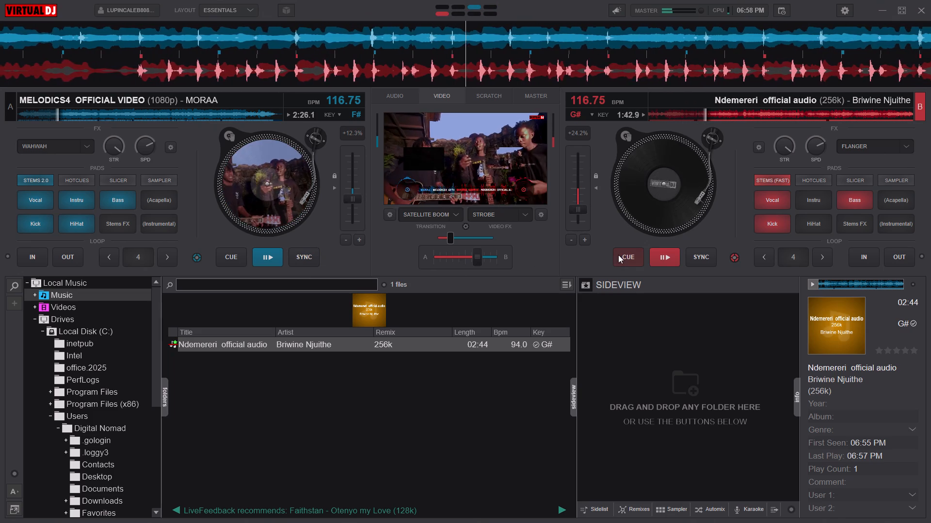
Turn deck B's HiHat stem back on.
left_click(813, 223)
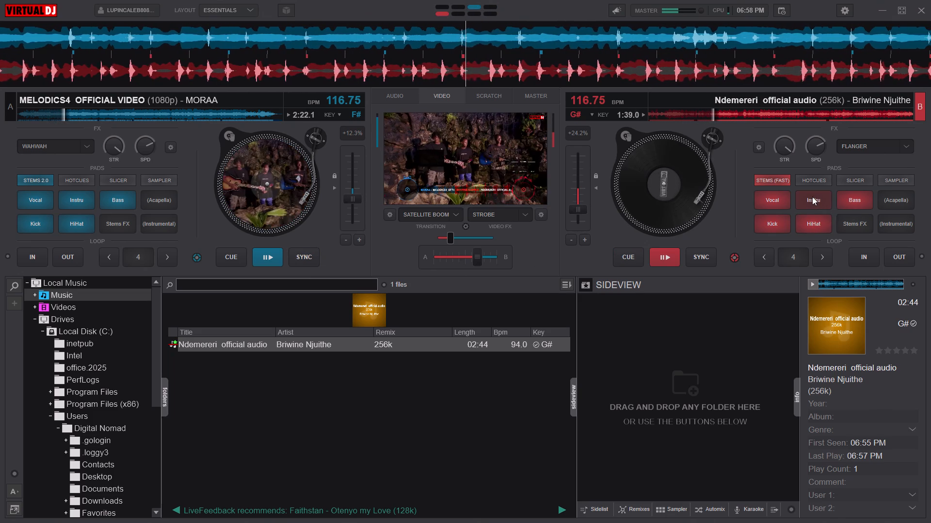
Turn deck B's Instru stem back on.
left_click(812, 197)
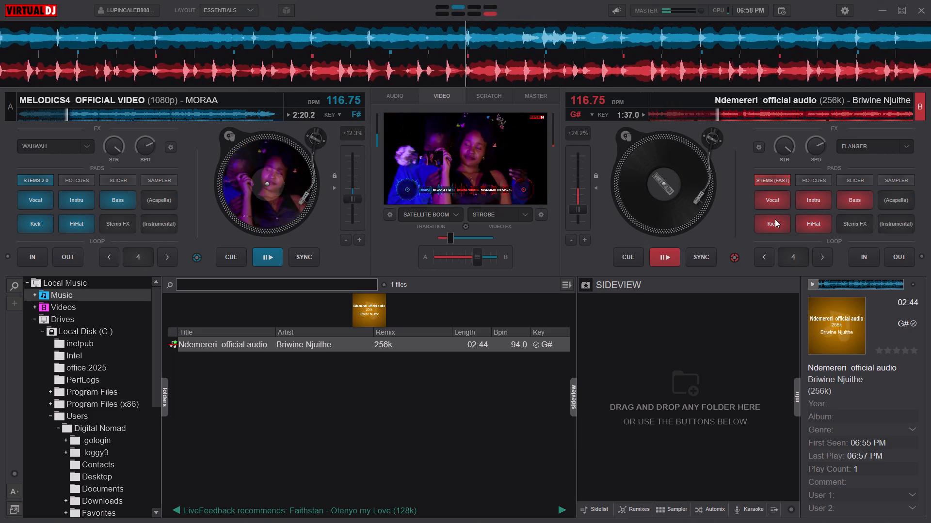
Briefly mute the Kick and Vocal stems on deck B, bringing each back into the mix.
left_click(775, 219)
left_click(773, 197)
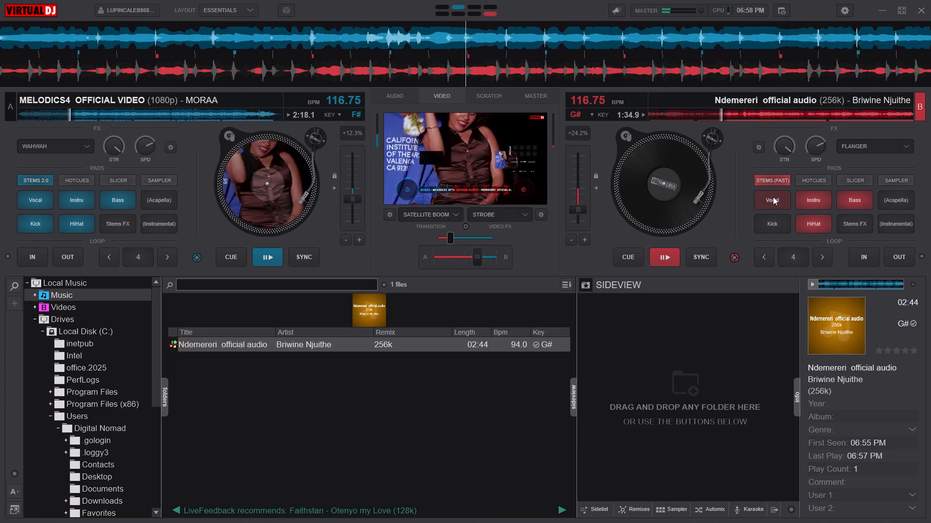
left_click(771, 223)
left_click(779, 203)
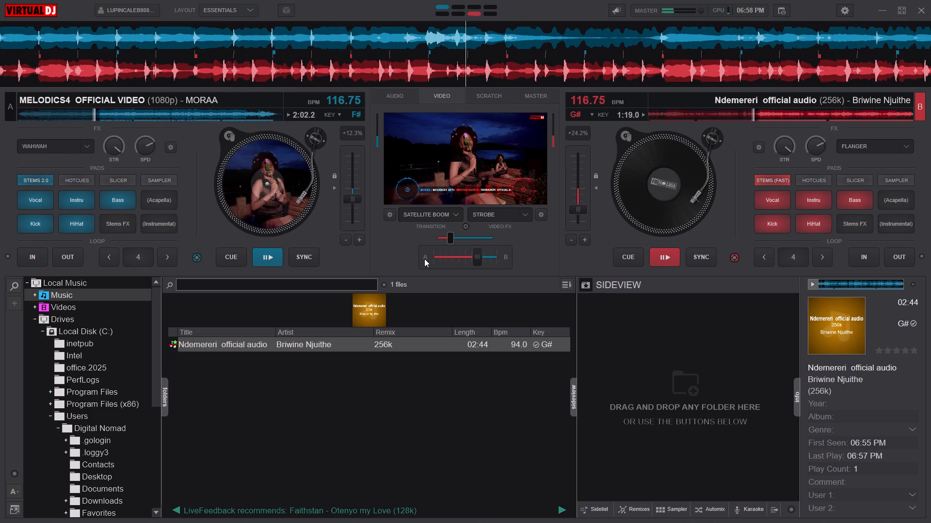
Mute the Vocal stem on deck B so that only the instrumental plays.
left_click(771, 199)
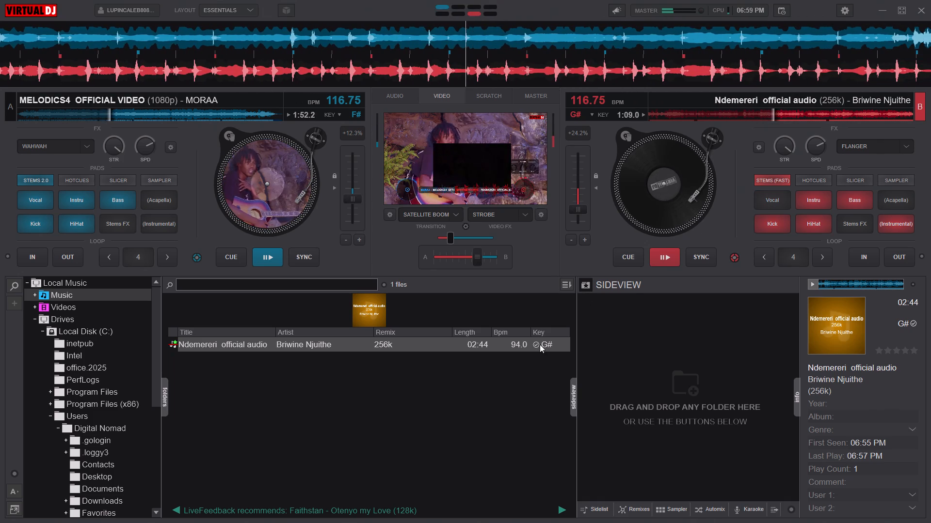
Open the Videos folder and pause MELODICS4 on deck A.
left_click(120, 308)
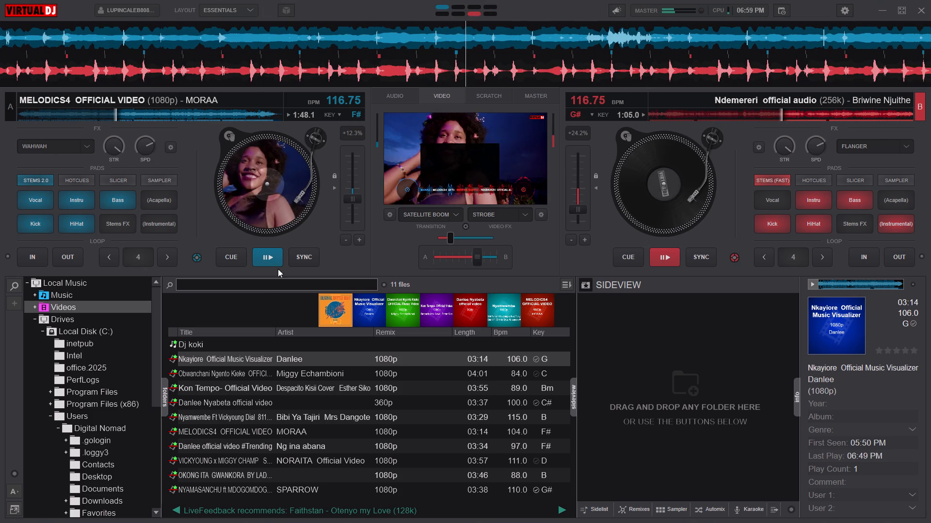
left_click(273, 260)
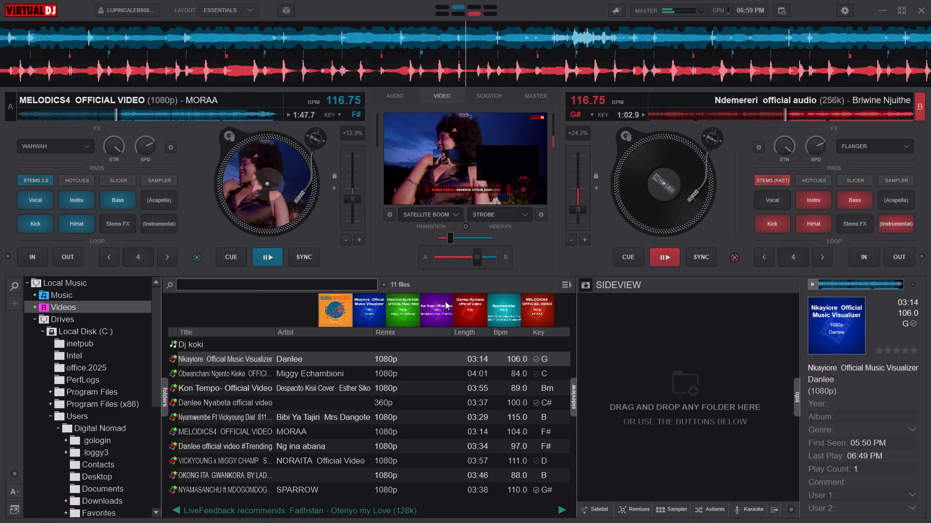
Turn deck B's Vocal stem back on.
left_click(784, 195)
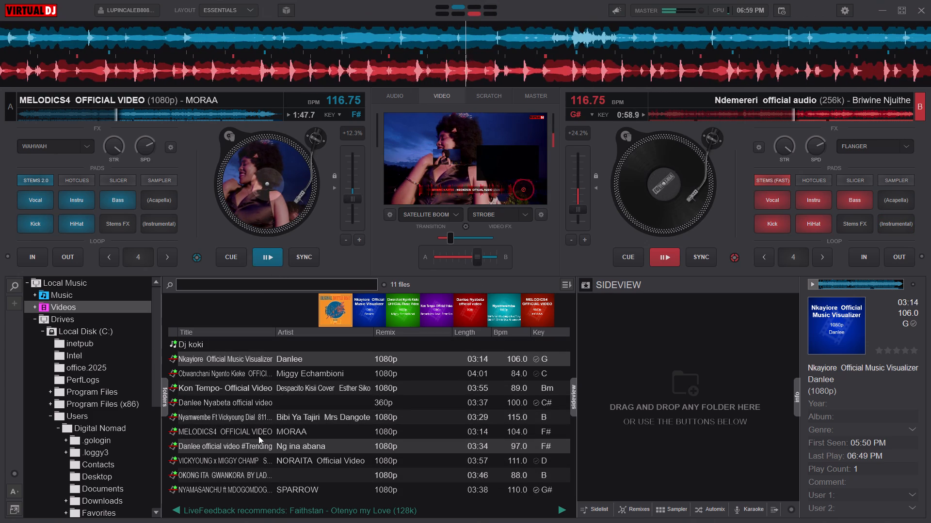
Load Danlee Nyabeta official video onto deck A, start it playing and sync it to deck B.
double_click(289, 404)
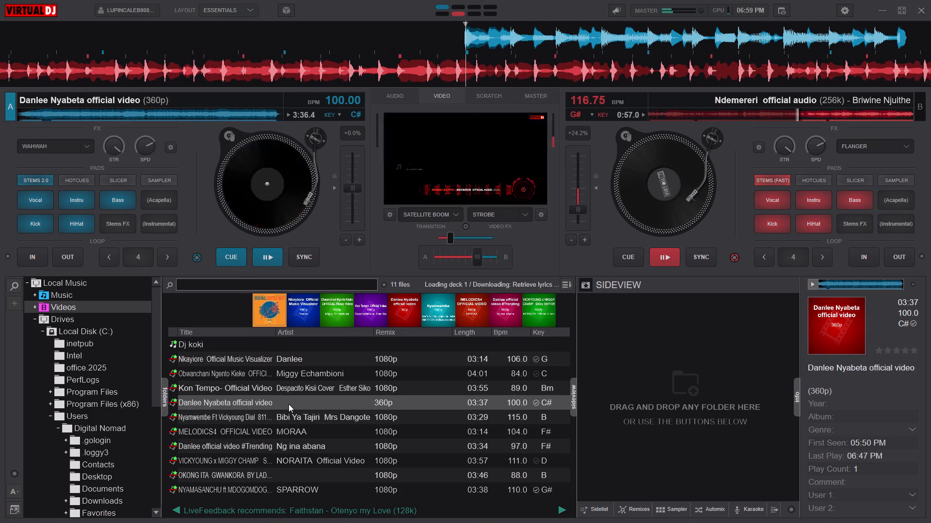
left_click(315, 260)
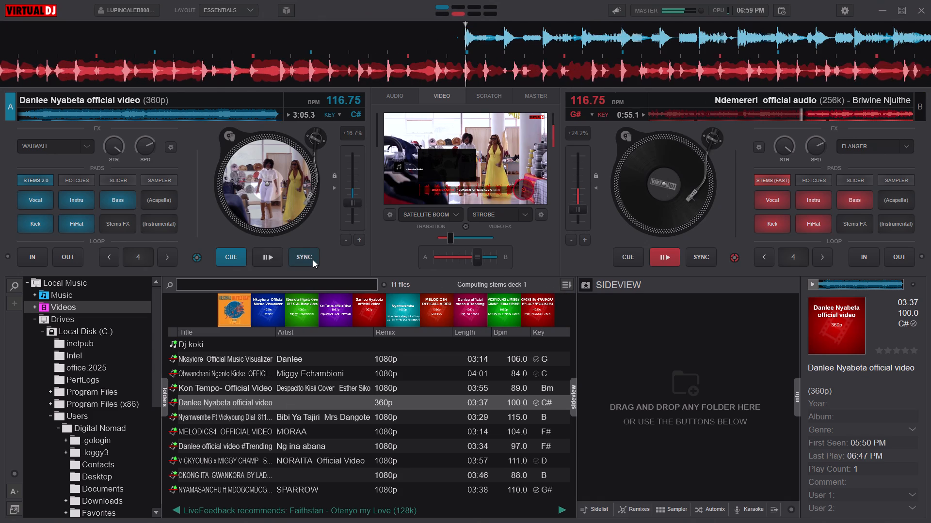
left_click(273, 254)
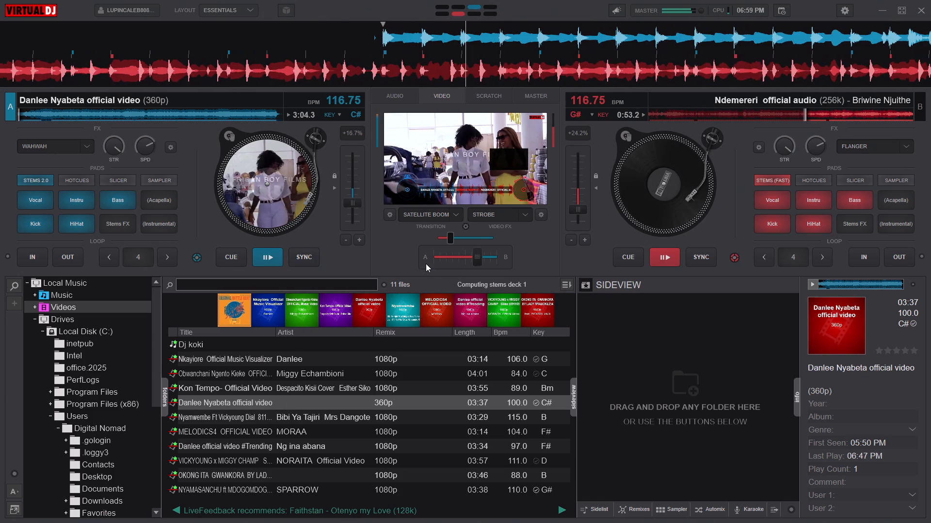
left_click(308, 256)
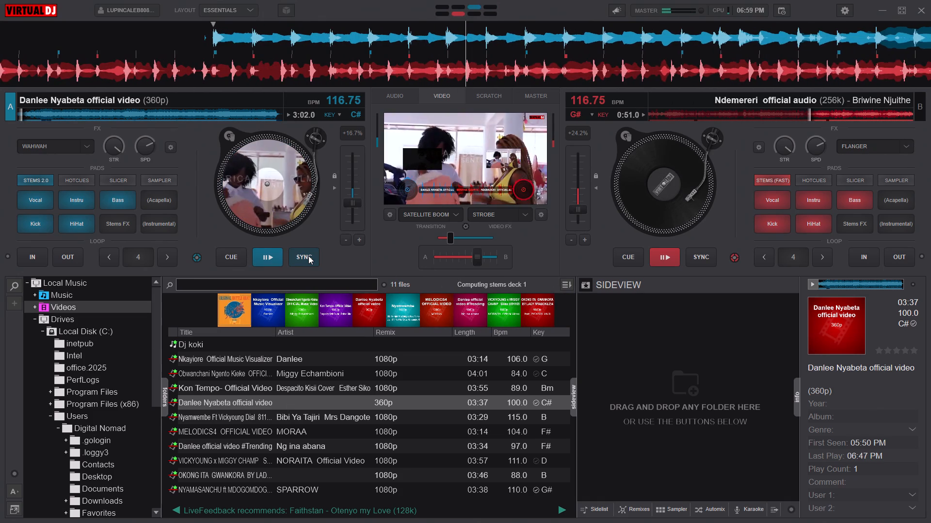
left_click(308, 256)
double_click(308, 256)
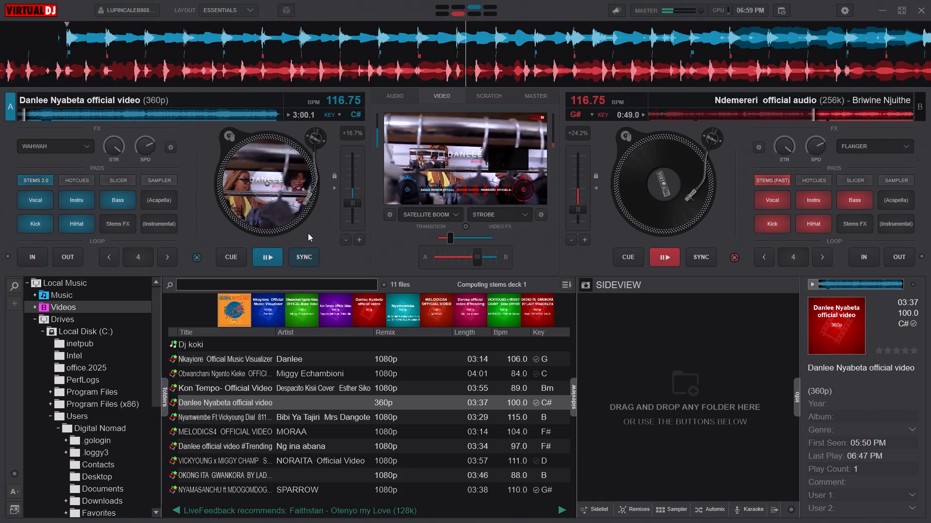
Seek deck A's Danlee Nyabeta video forward past its intro.
left_click(39, 115)
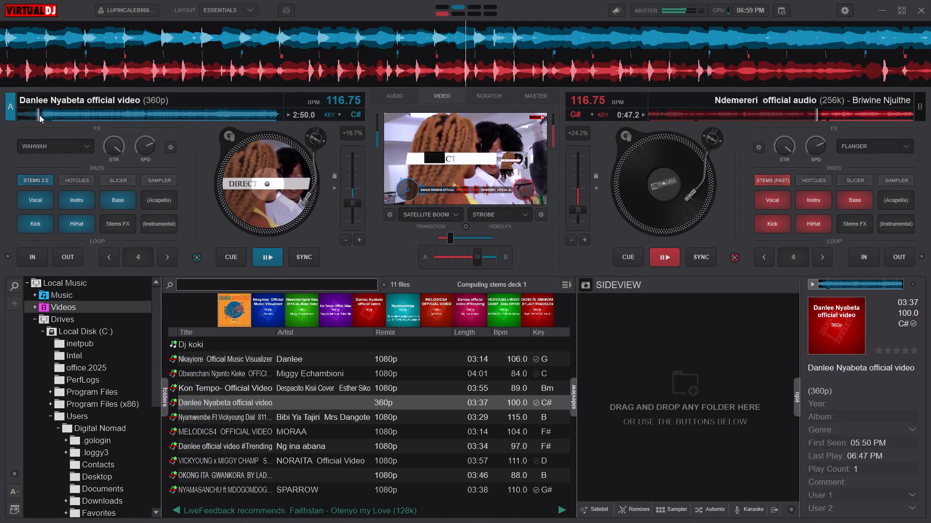
left_click(72, 114)
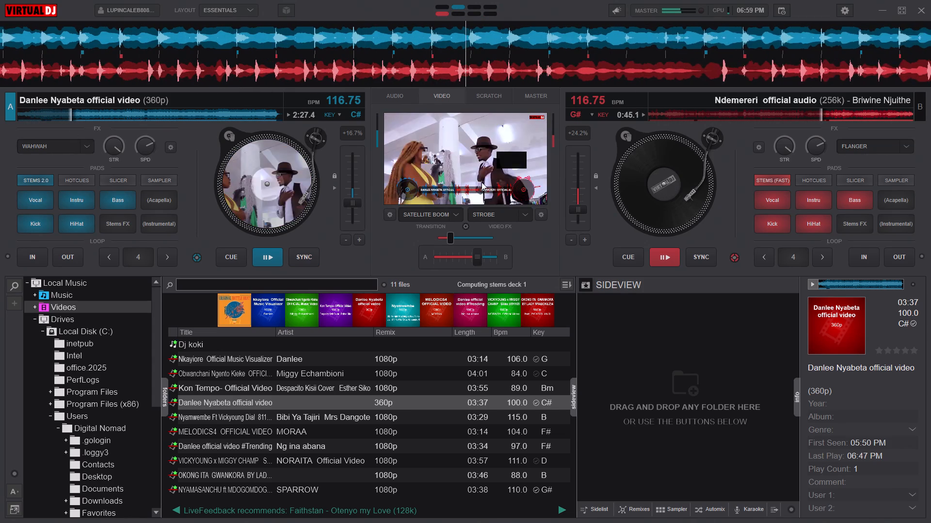
Mute deck B's Vocal stem while the Danlee Nyabeta video plays.
left_click(780, 200)
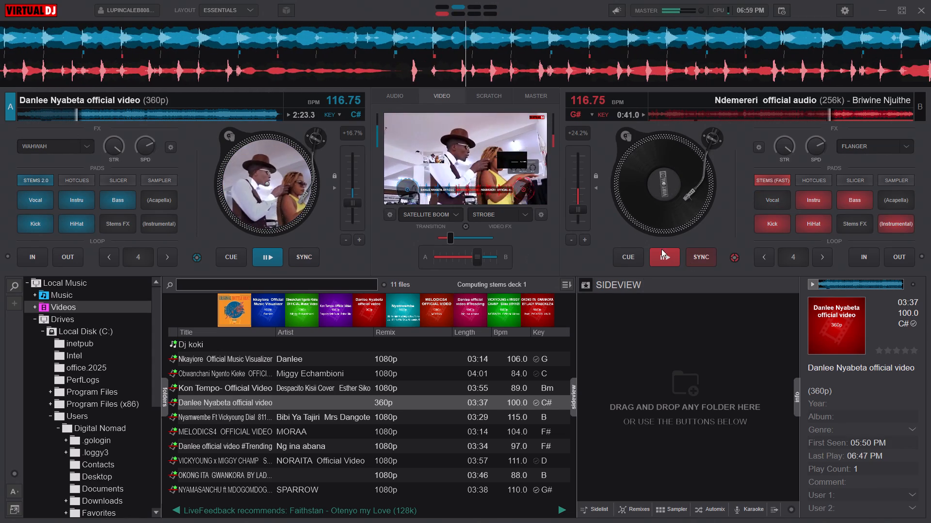
Sync deck B's Ndemereri track to the Danlee Nyabeta video on deck A.
left_click(710, 260)
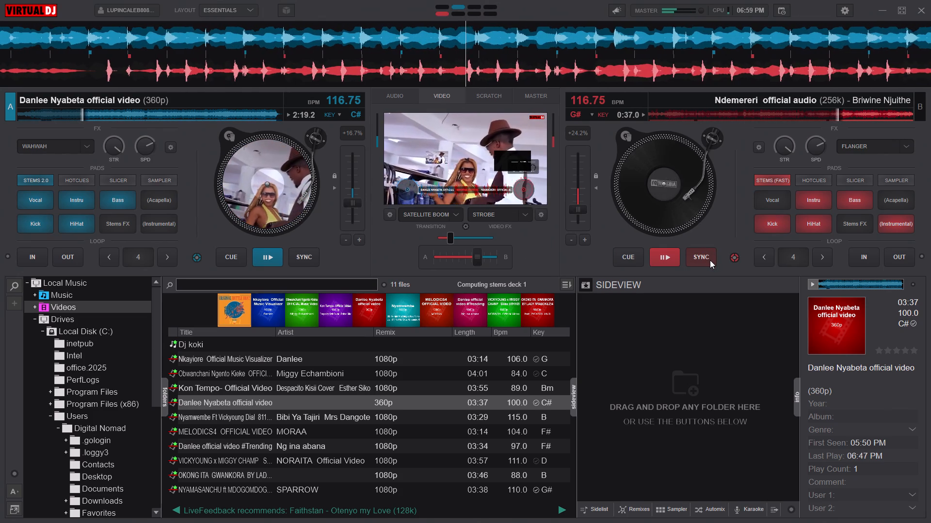
left_click(710, 260)
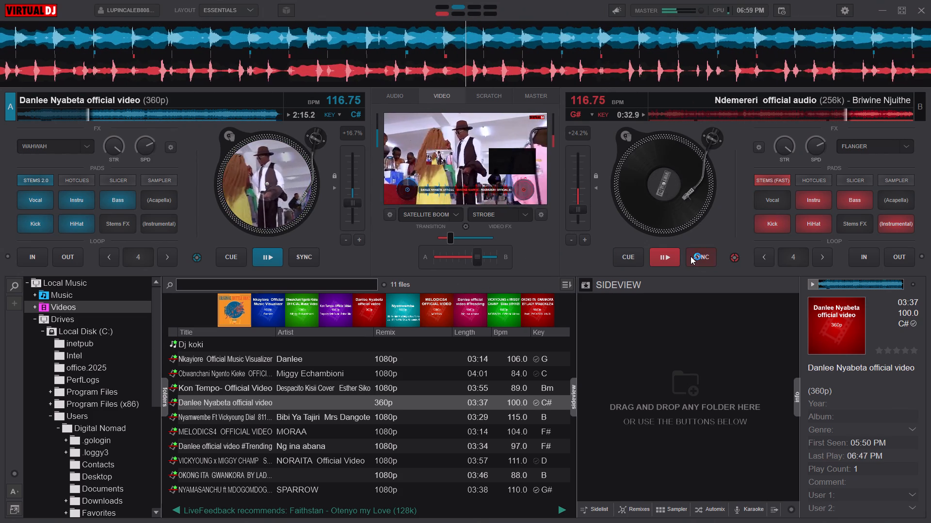
right_click(690, 253)
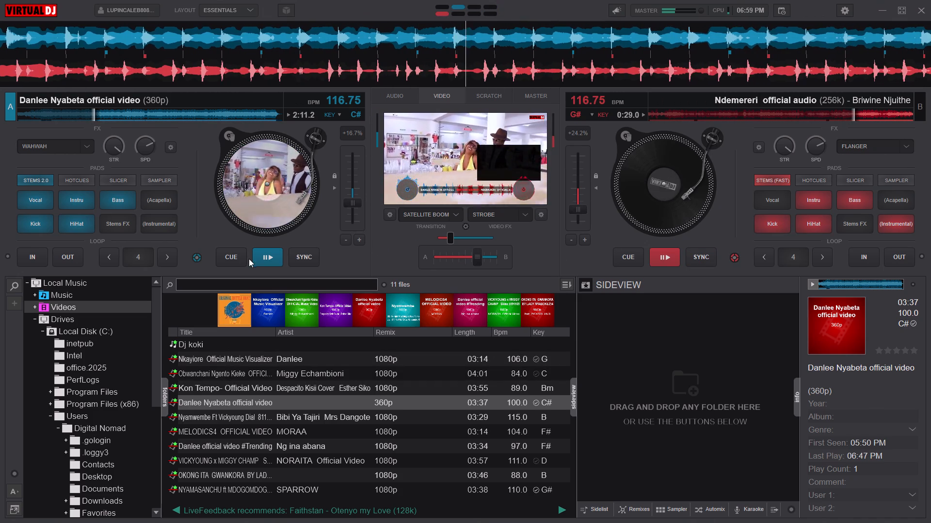
Replace Danlee Nyabeta on deck A with Kon Tempo- Official Video, matching its tempo to deck B and starting playback.
left_click(273, 252)
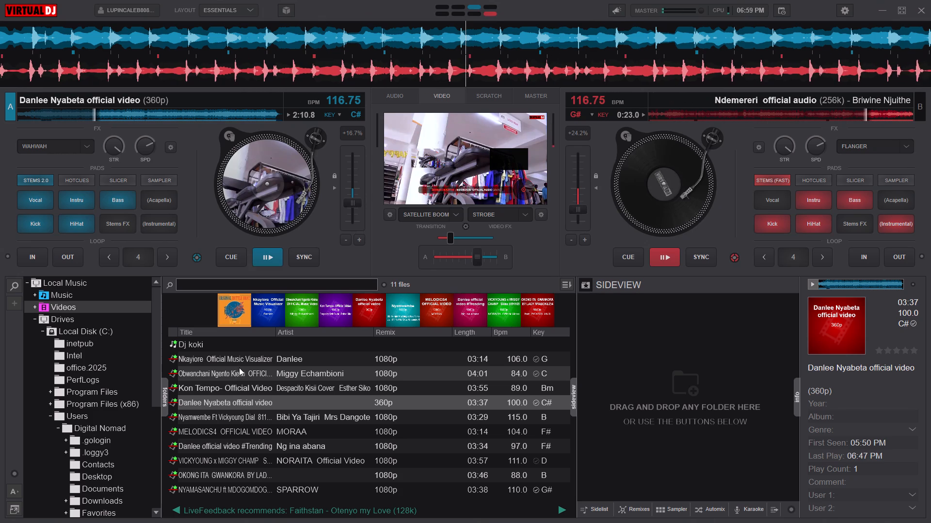
double_click(247, 393)
left_click(302, 263)
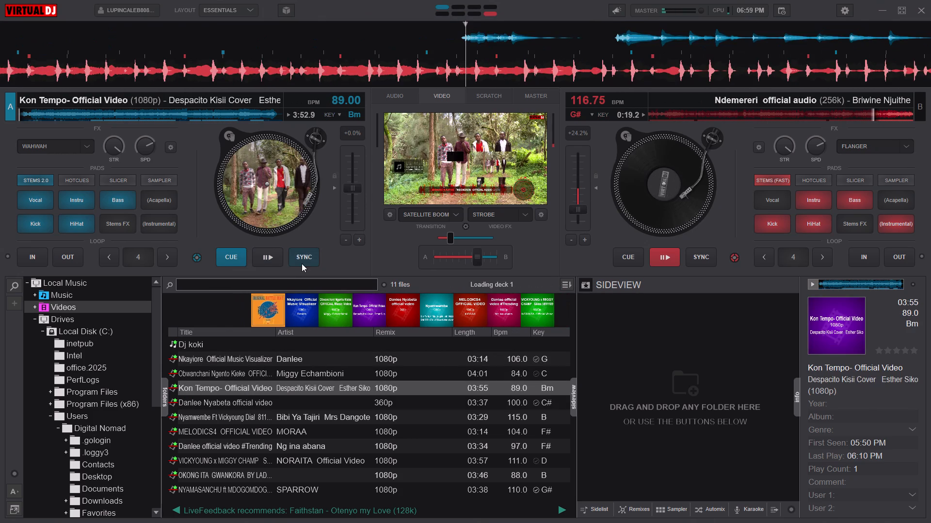
left_click(274, 255)
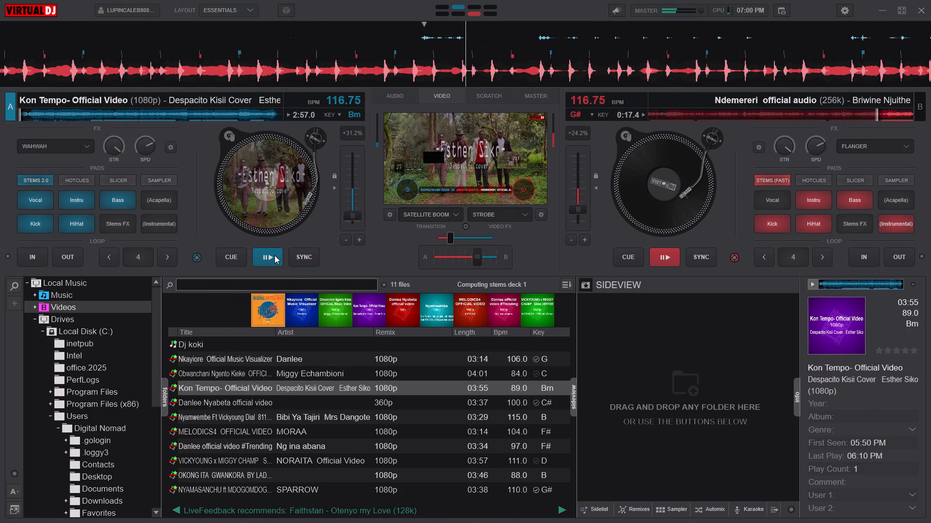
Resync the beats of Kon Tempo on deck A and Ndemereri on deck B.
left_click(309, 254)
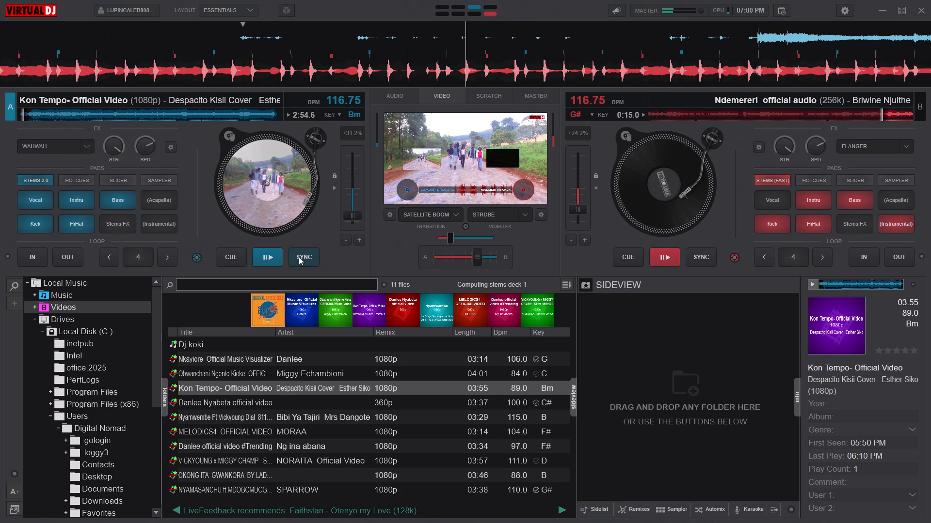
left_click(299, 257)
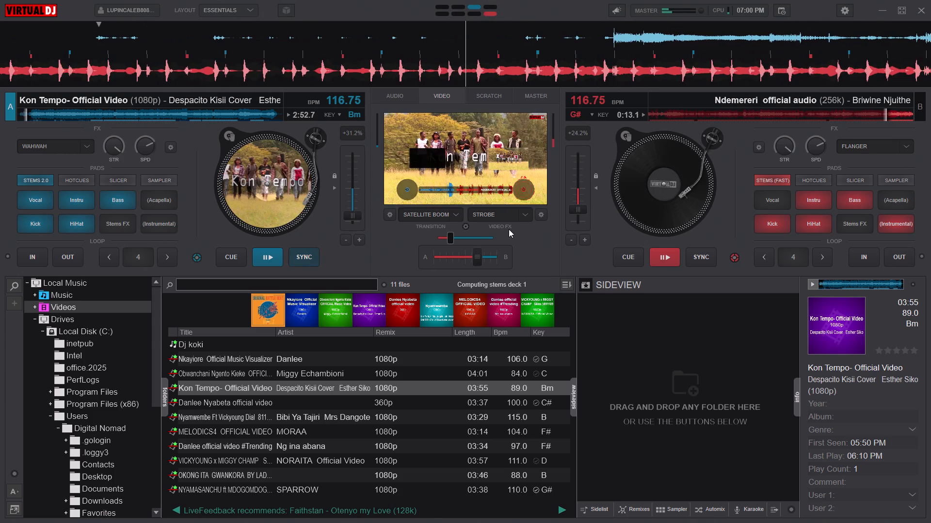
left_click(700, 263)
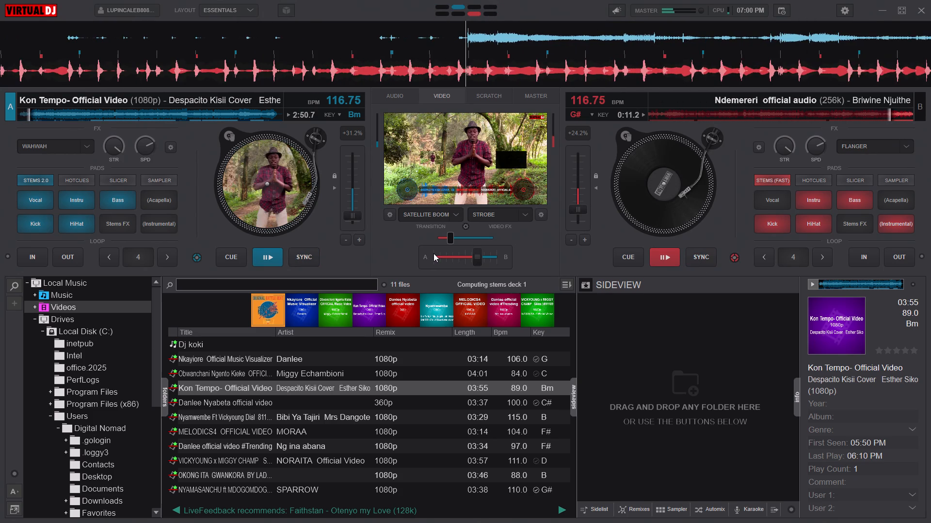
left_click(305, 255)
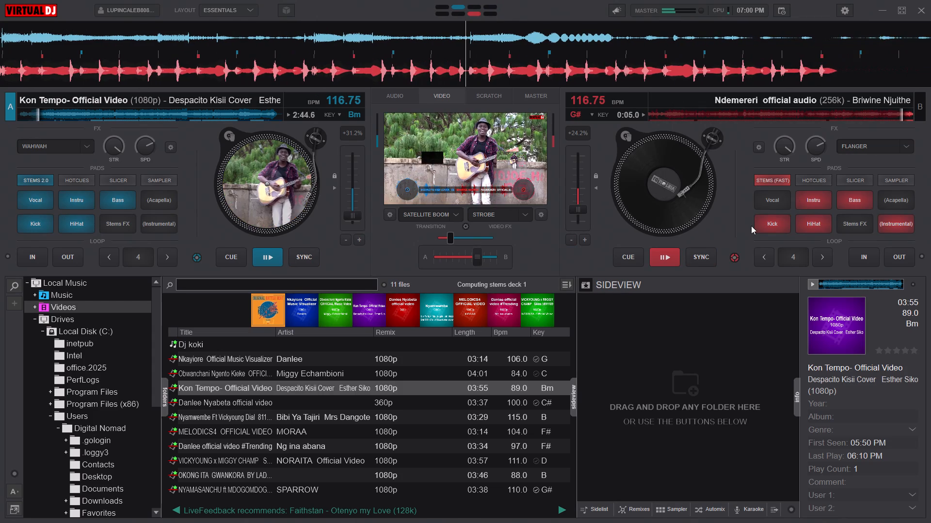
Shift the video crossfader slightly toward deck B.
left_click(459, 239)
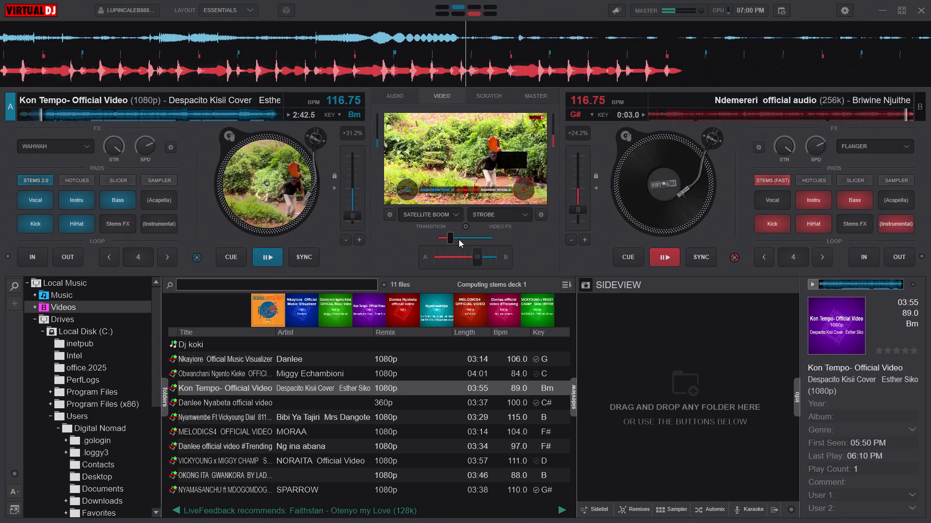
left_click(460, 237)
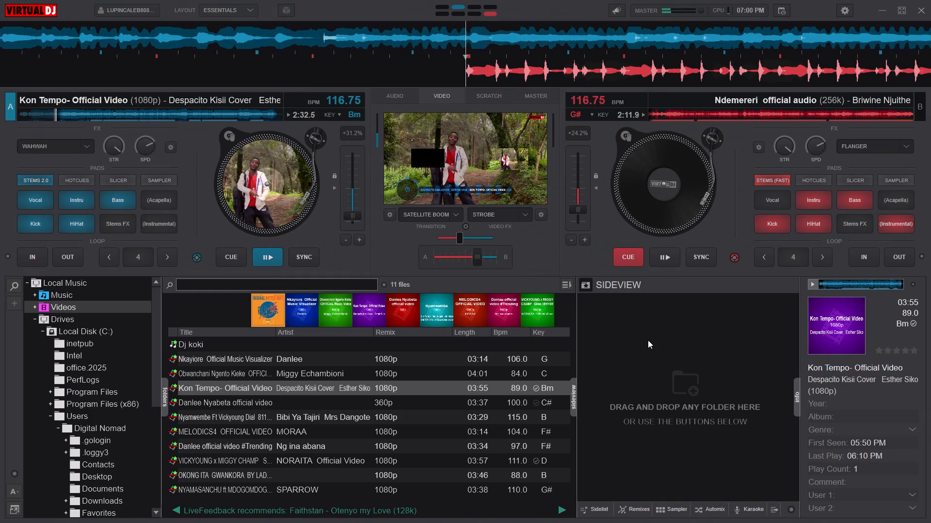
Restart the Ndemereri track on deck B from its beginning.
left_click(666, 255)
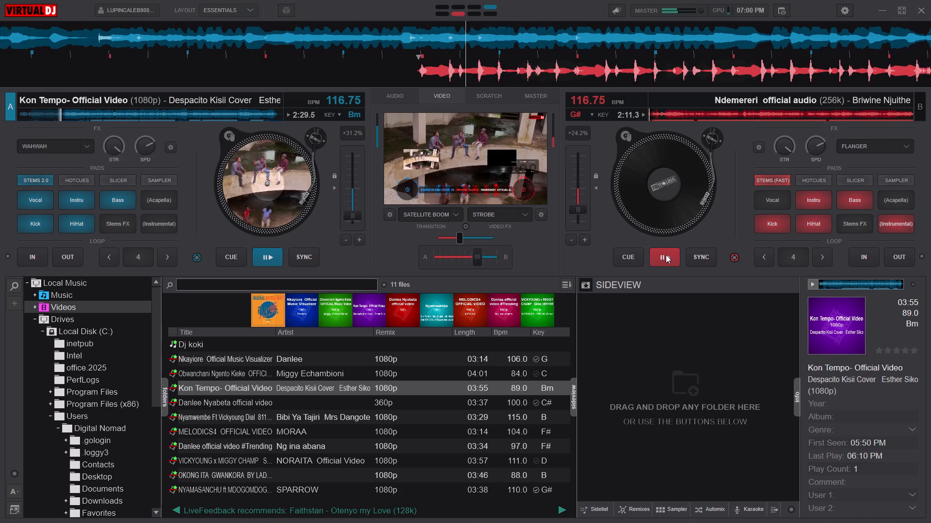
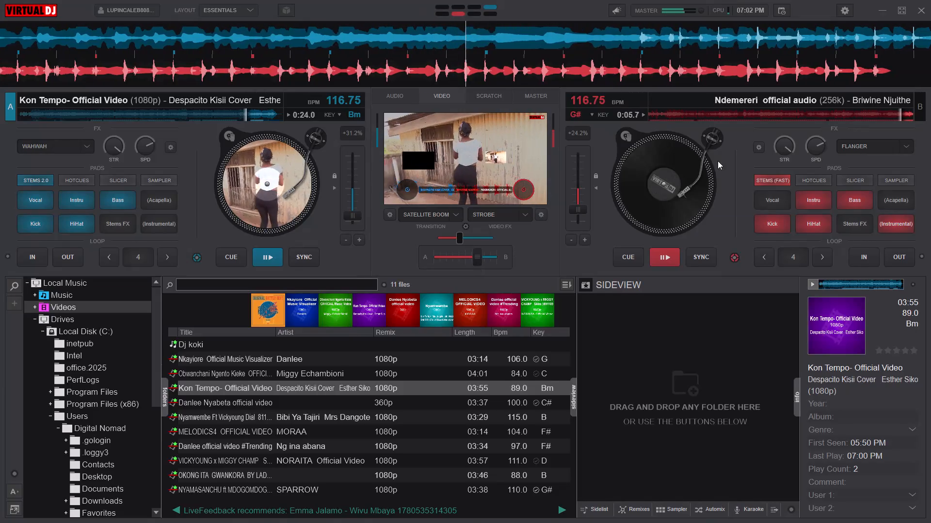
Jump the Ndemereri track on deck B back to near its start.
left_click(667, 113)
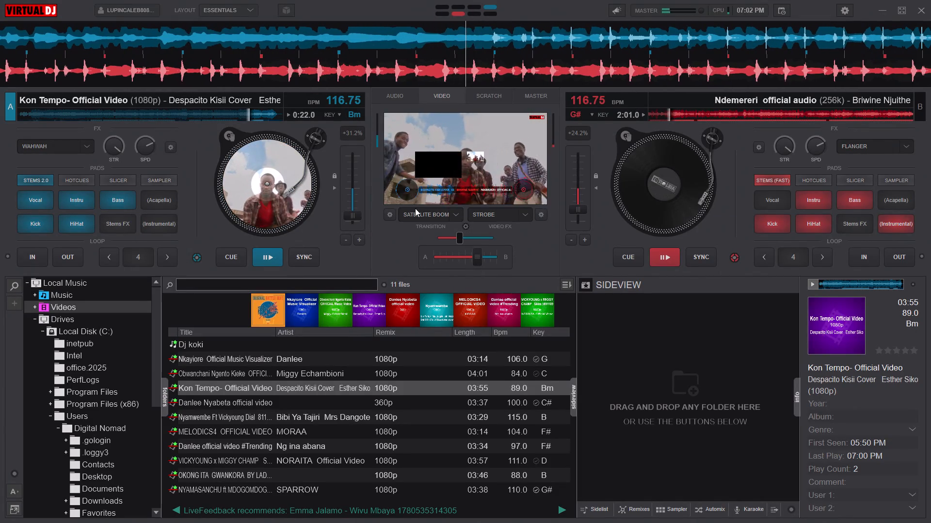
Hand the mix over to Ndemereri by pausing deck A, restoring deck B's vocal stem and moving the audio crossfader fully to B.
left_click(267, 256)
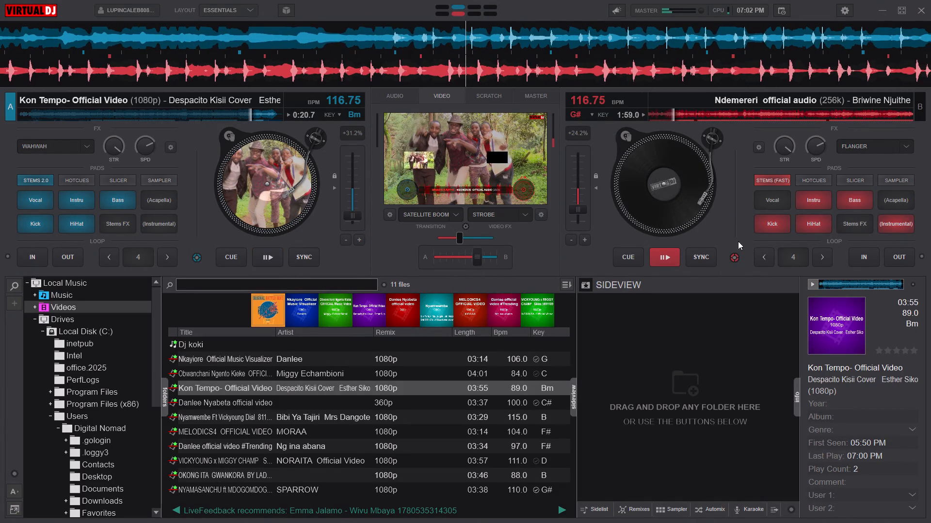
left_click(771, 198)
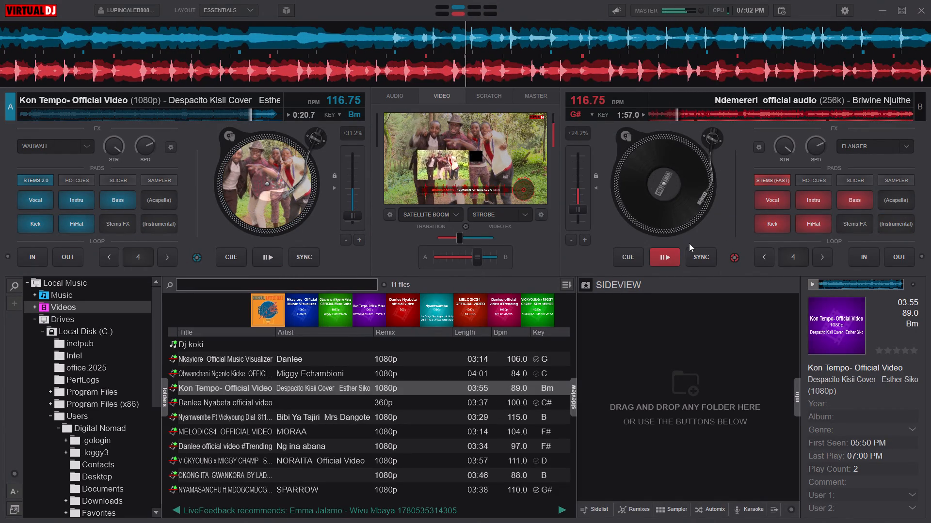
left_click_drag(481, 259, 810, 207)
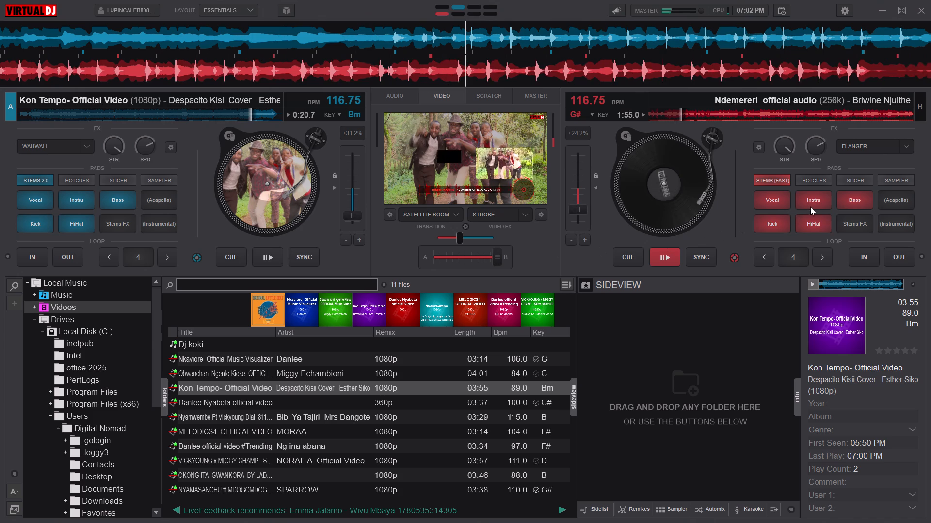
left_click_drag(810, 207, 833, 198)
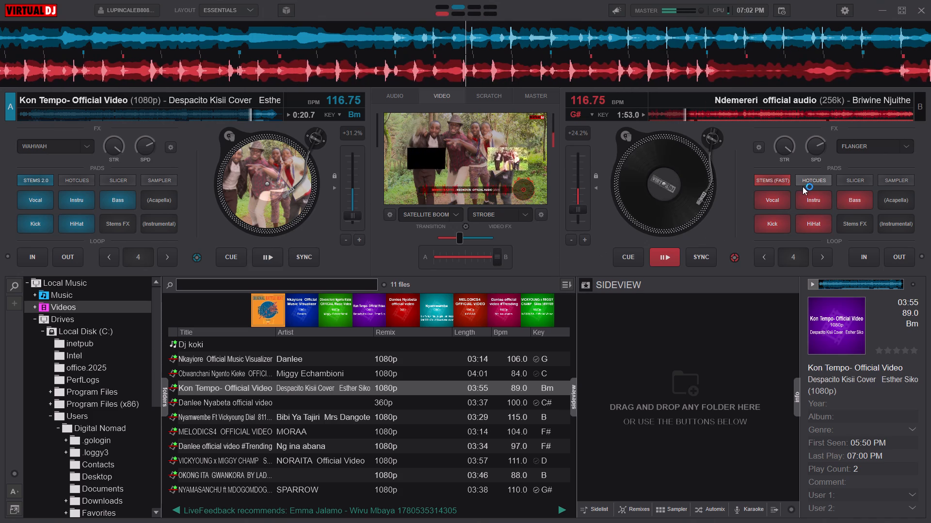
Set hot cues 1 and 2 on the playing Ndemereri track on deck B.
left_click(805, 183)
left_click(772, 201)
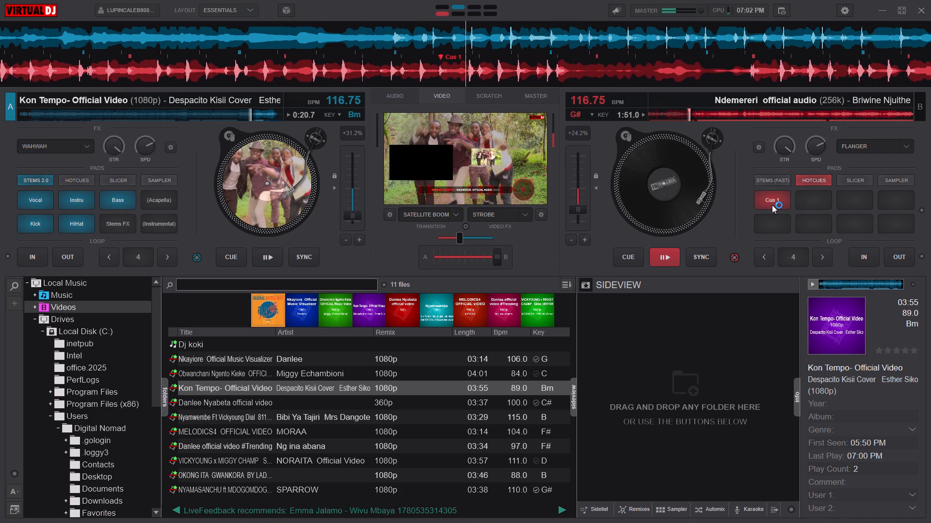
left_click(819, 200)
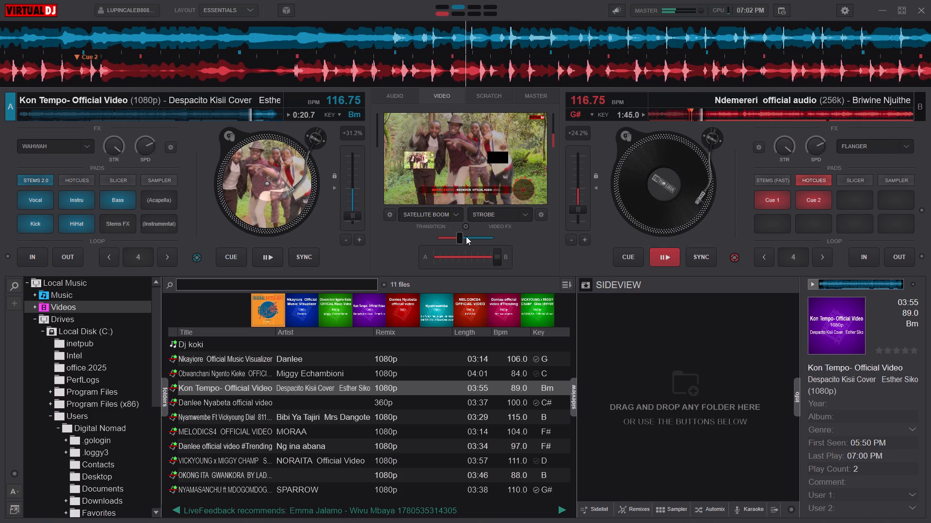
Move the video crossfader fully to deck B.
left_click_drag(466, 236, 508, 236)
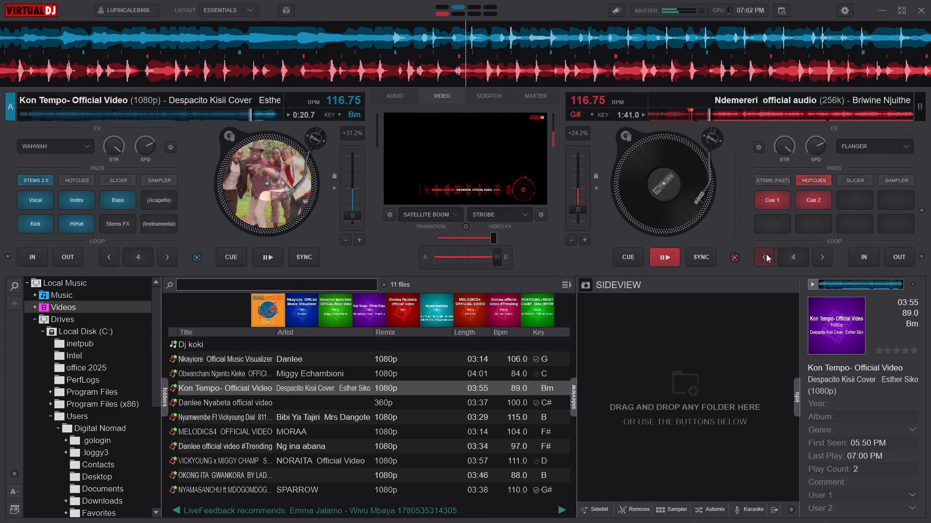
Switch the Ndemereri stems on deck B to acapella only, followed by instrumental only.
left_click(778, 180)
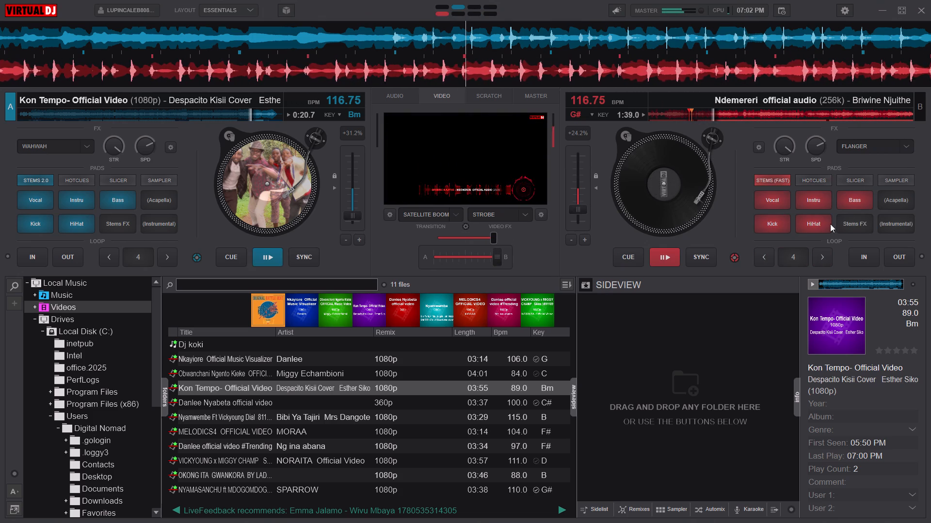
left_click(893, 204)
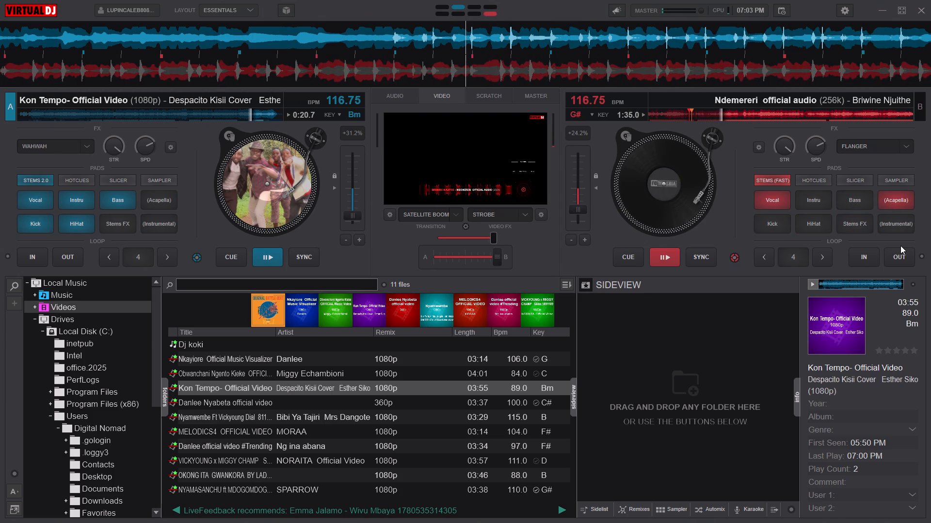
left_click(889, 227)
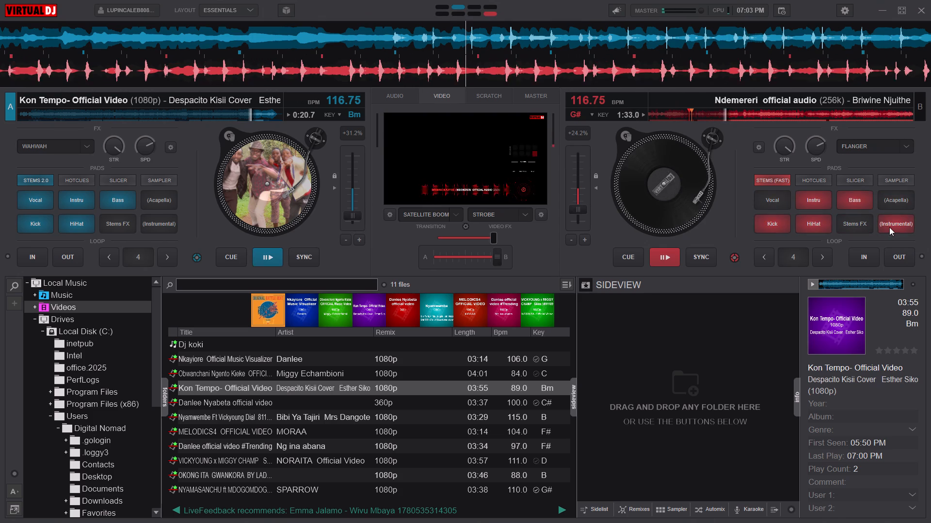
Turn on the Flanger stem effect for the vocals on deck B.
left_click(857, 222)
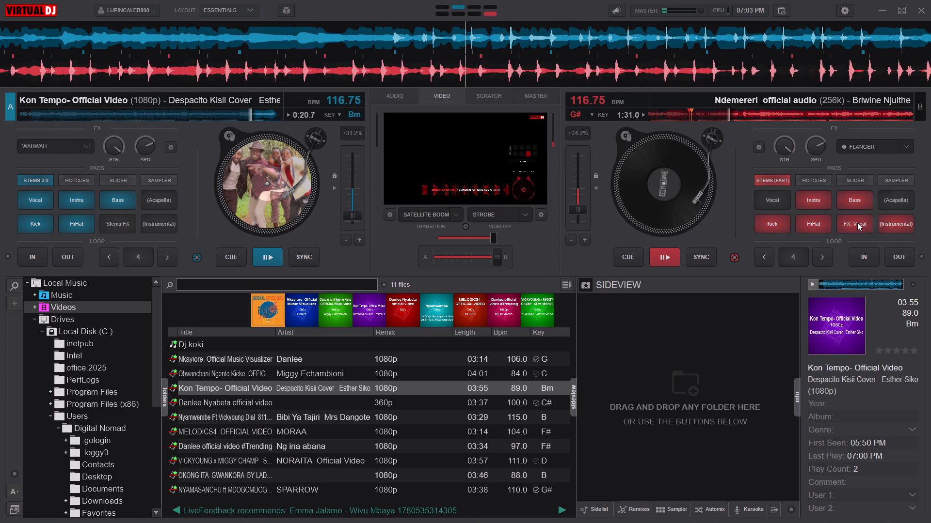
Isolate the acapella on deck B, and bring back its instrument, bass, hi-hat and kick stems one by one.
left_click(900, 193)
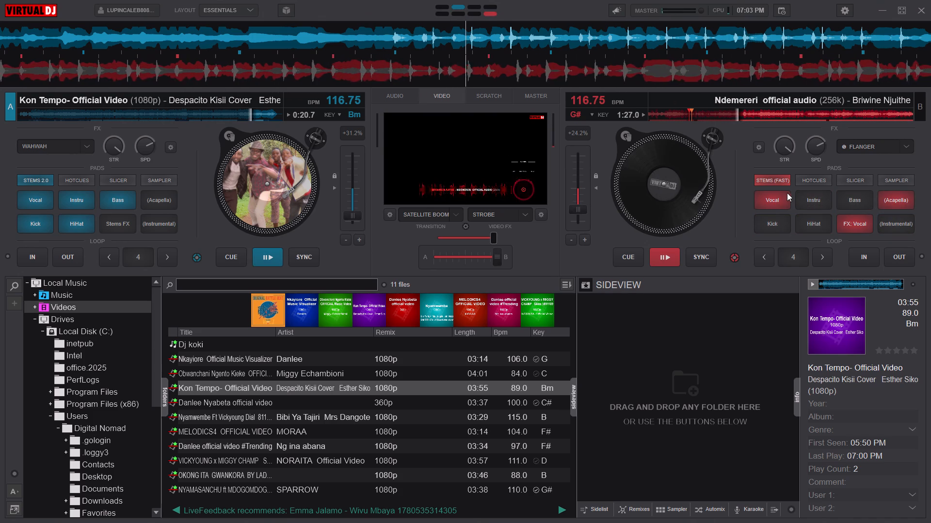
left_click(806, 199)
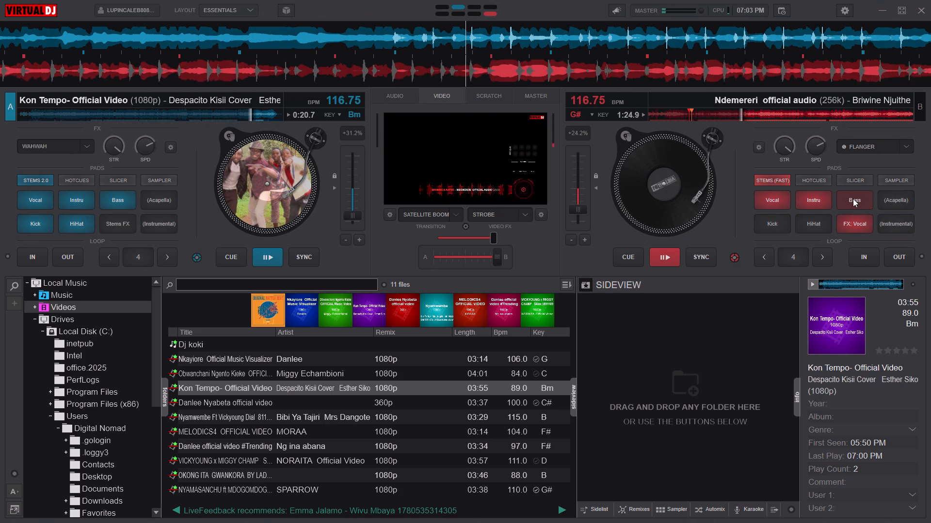
left_click(853, 199)
left_click(809, 222)
left_click(780, 222)
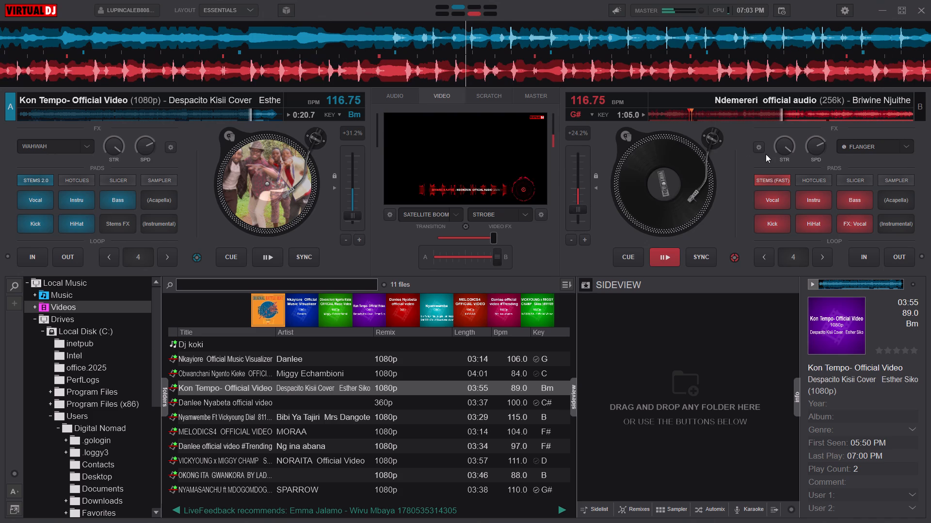
Show the master recording controls to check the status of the Dj koki recording.
left_click(528, 97)
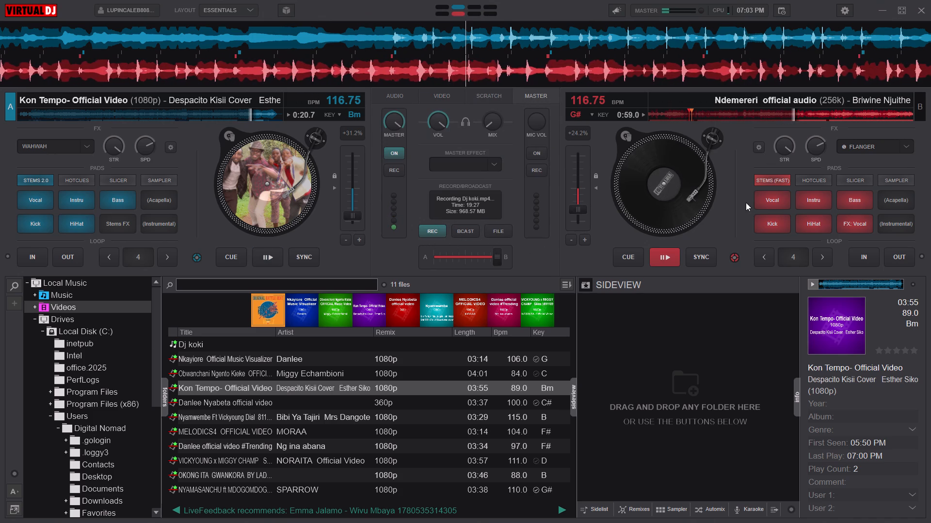
Skip the Ndemereri track on deck B forward to near its end.
left_click_drag(824, 115, 893, 114)
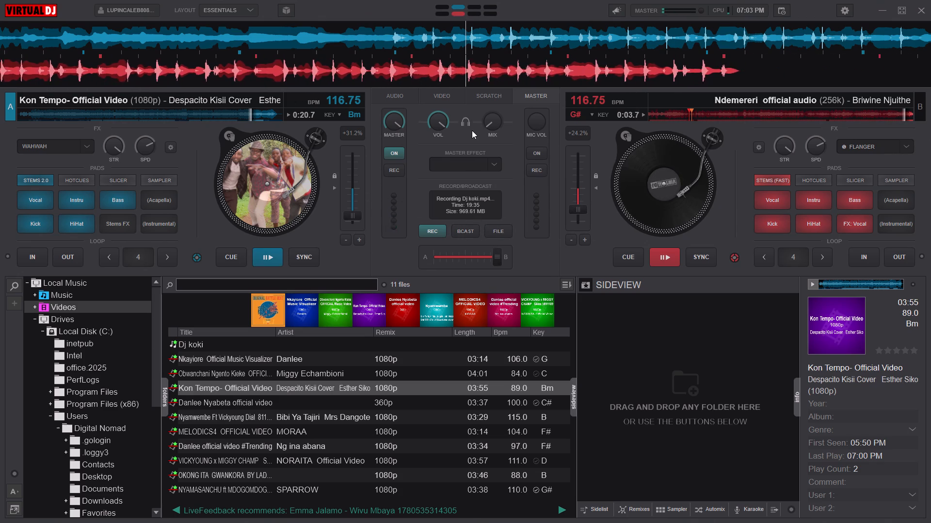
Stop the master recording of the Dj koki mix.
left_click(456, 102)
left_click_drag(434, 92, 530, 93)
left_click(530, 93)
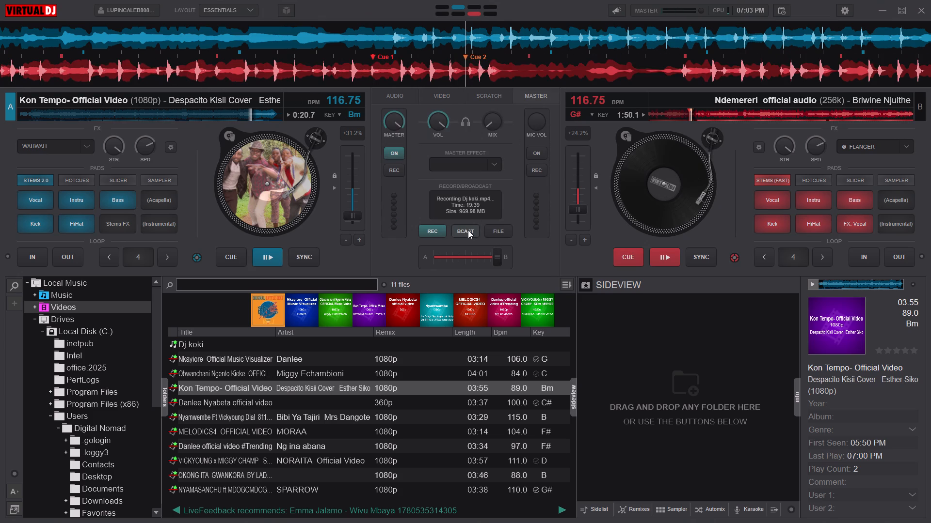
left_click(431, 232)
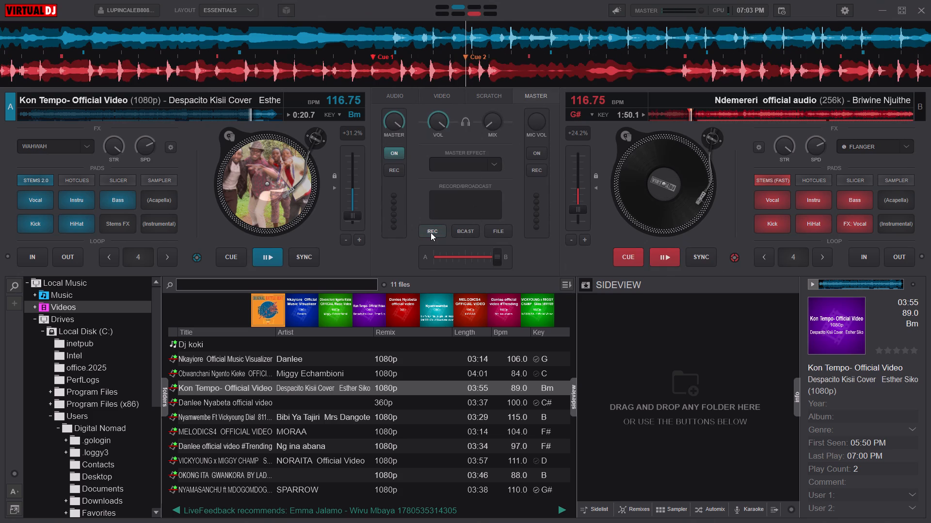
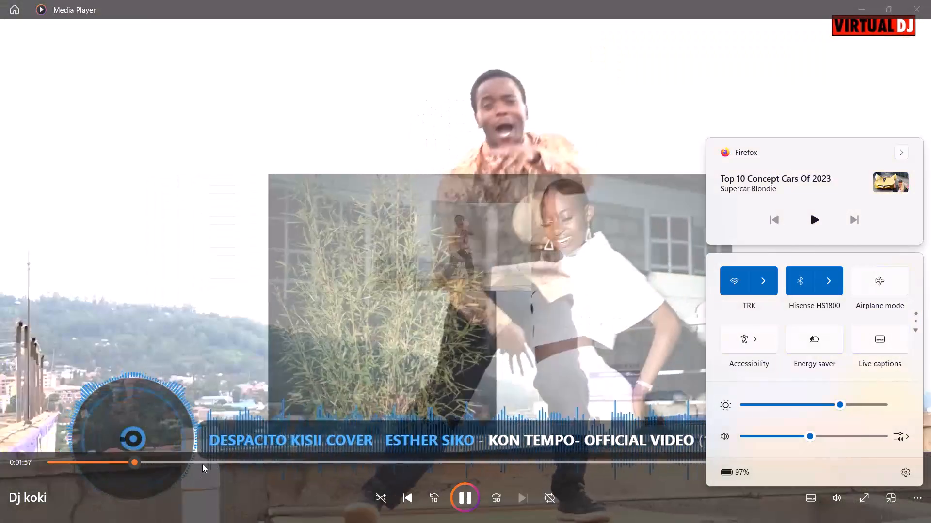
Review the recorded Dj koki video in Media Player, skipping ahead to about 3:33 and back to about 2:10.
left_click(202, 461)
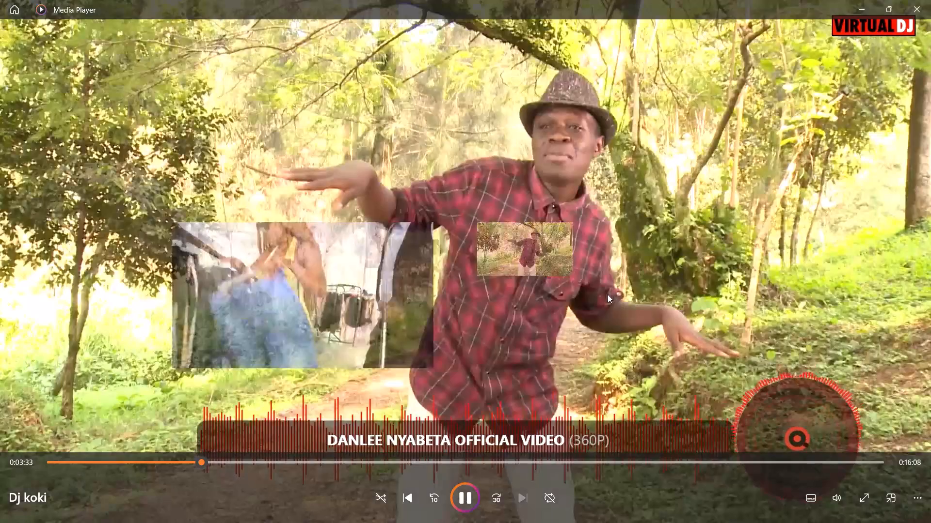
left_click(174, 463)
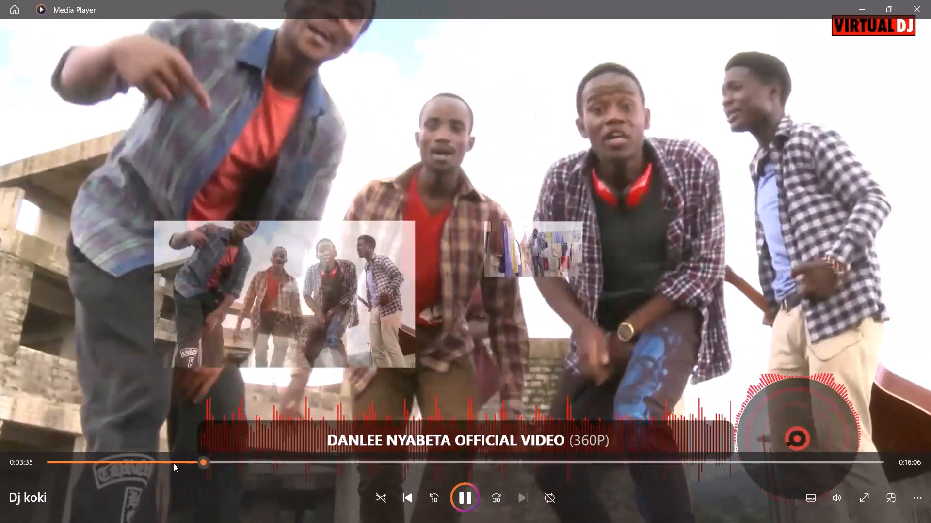
left_click(140, 455)
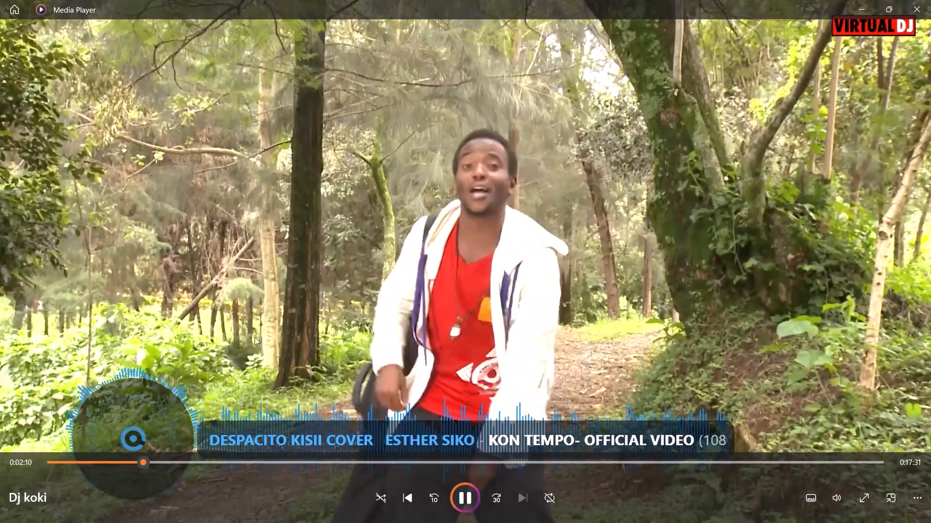
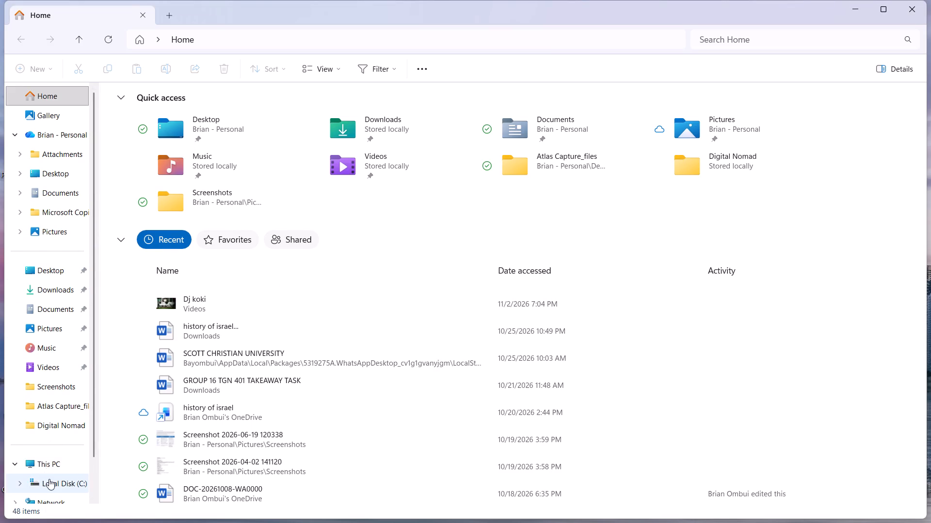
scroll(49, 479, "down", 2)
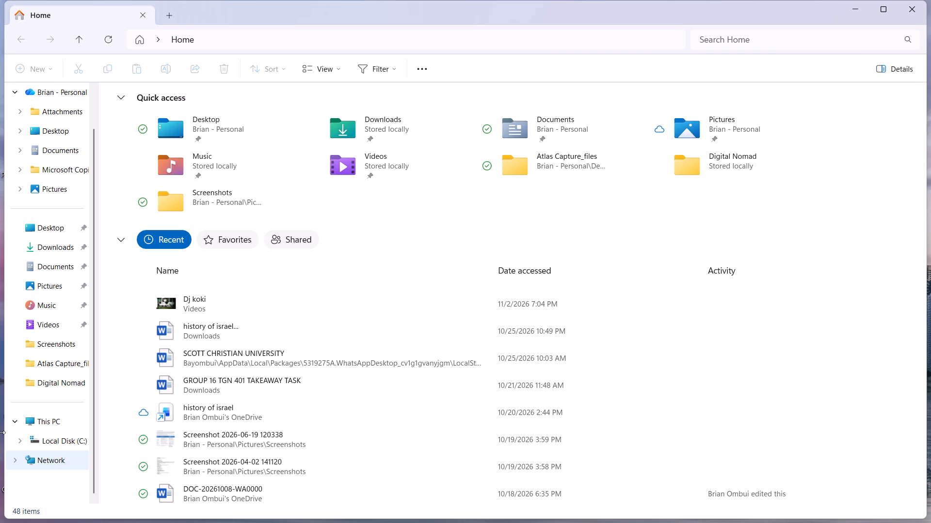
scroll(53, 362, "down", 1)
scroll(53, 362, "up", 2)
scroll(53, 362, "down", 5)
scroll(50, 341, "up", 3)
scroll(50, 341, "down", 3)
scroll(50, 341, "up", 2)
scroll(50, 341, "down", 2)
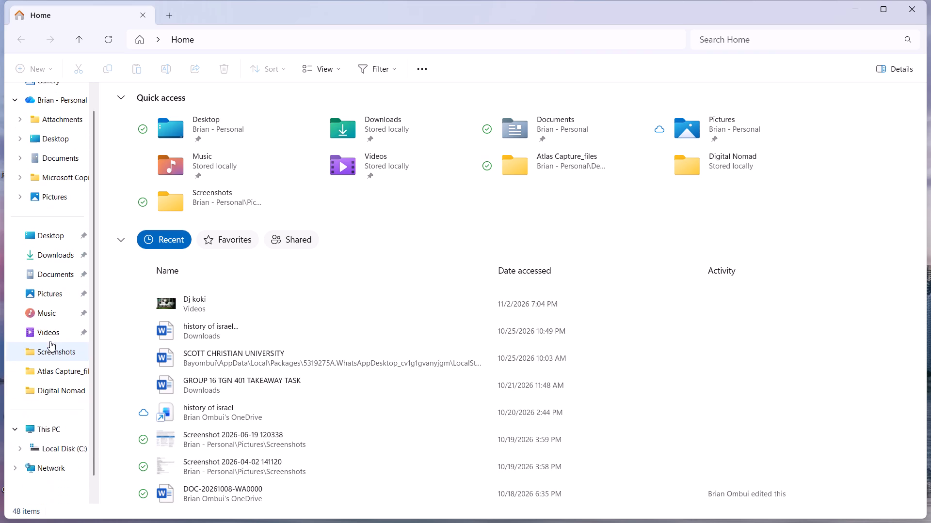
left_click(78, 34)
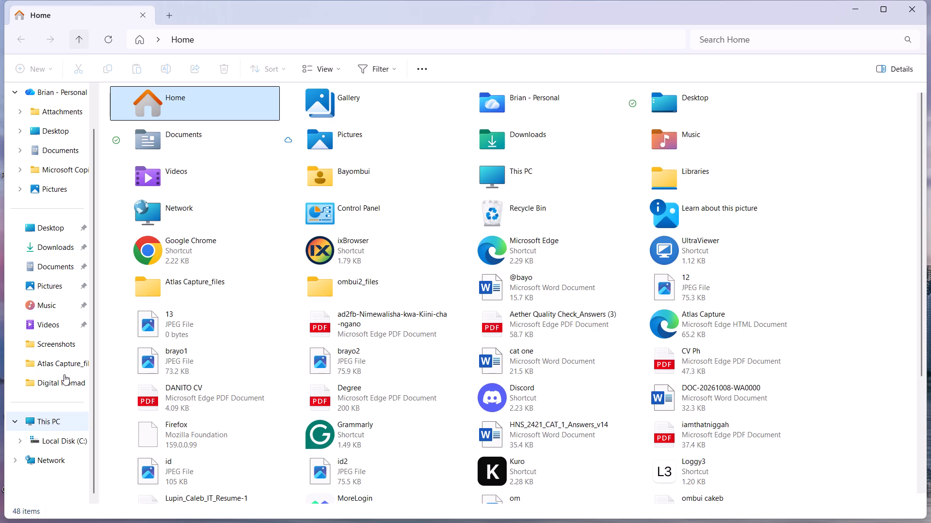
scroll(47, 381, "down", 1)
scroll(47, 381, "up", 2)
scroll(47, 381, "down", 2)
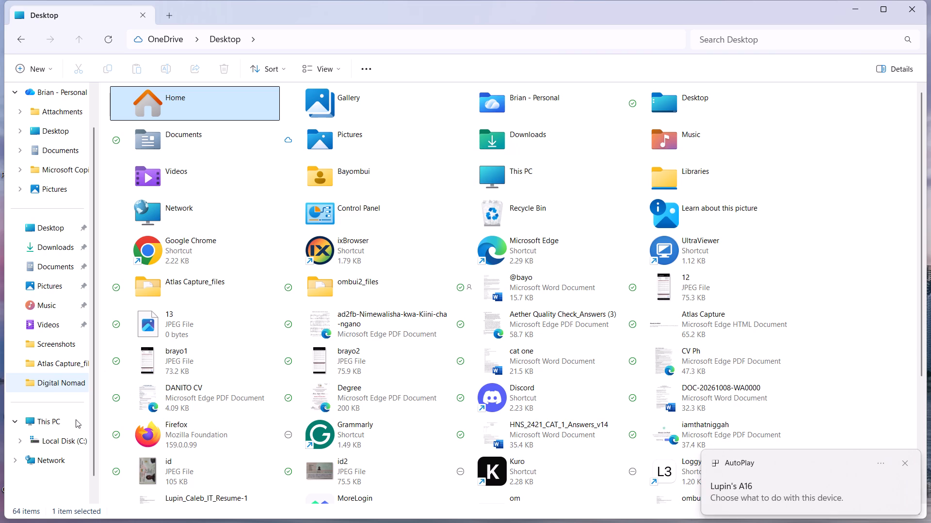
Open the connected A16 phone's internal storage and go to the lm_lyrics folder inside VidMate's download folder.
scroll(78, 359, "down", 2)
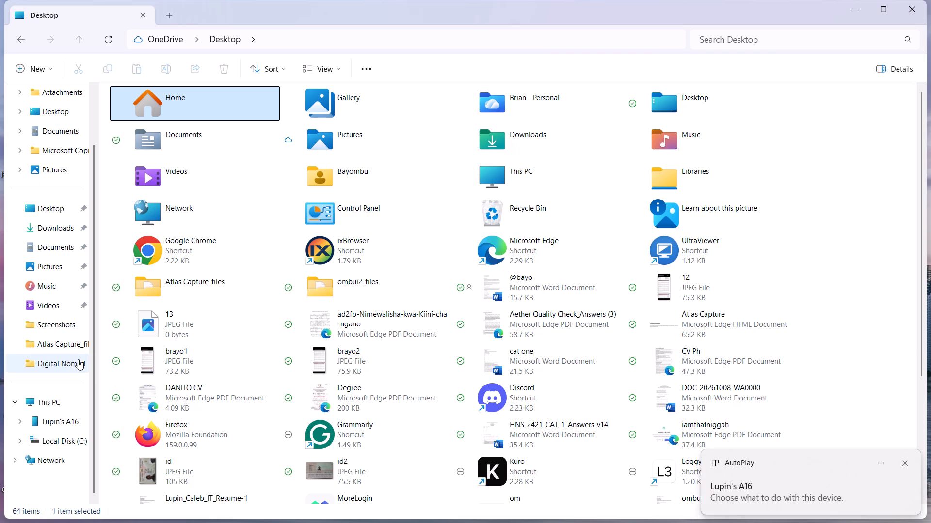
double_click(64, 417)
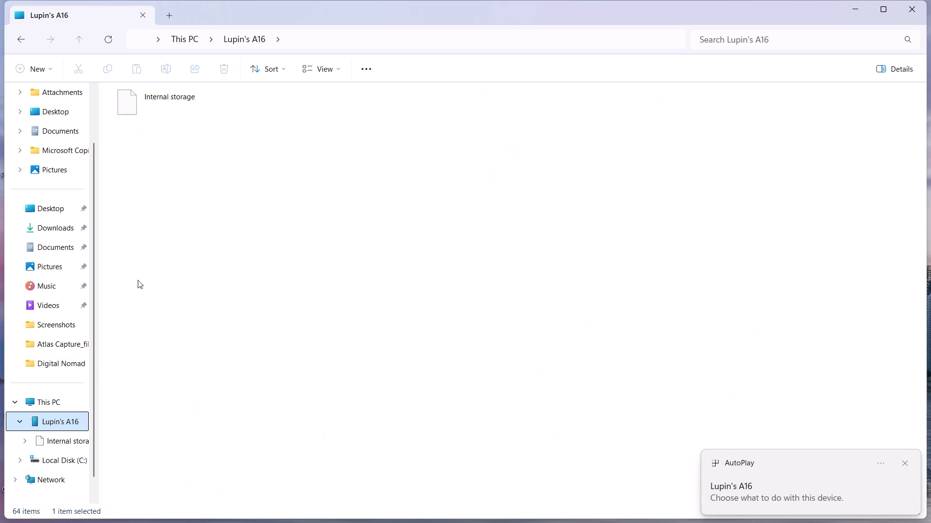
double_click(233, 102)
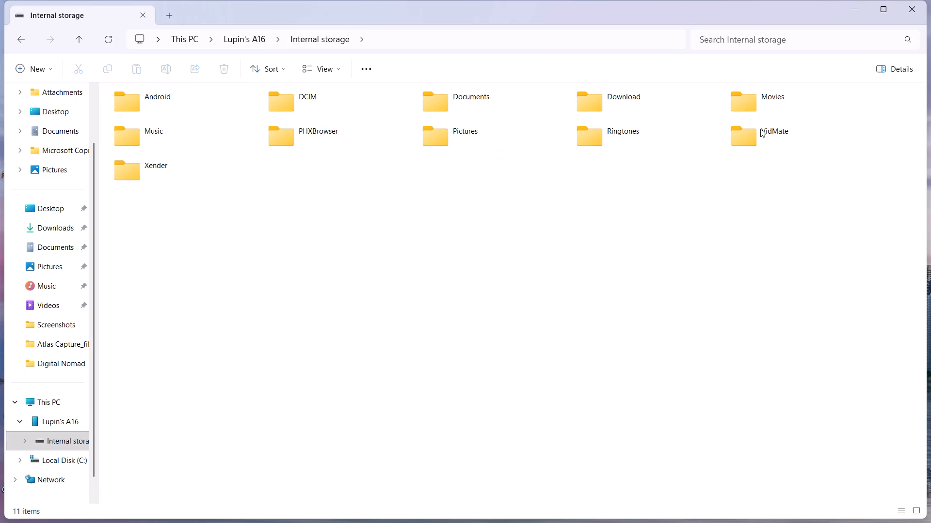
double_click(760, 129)
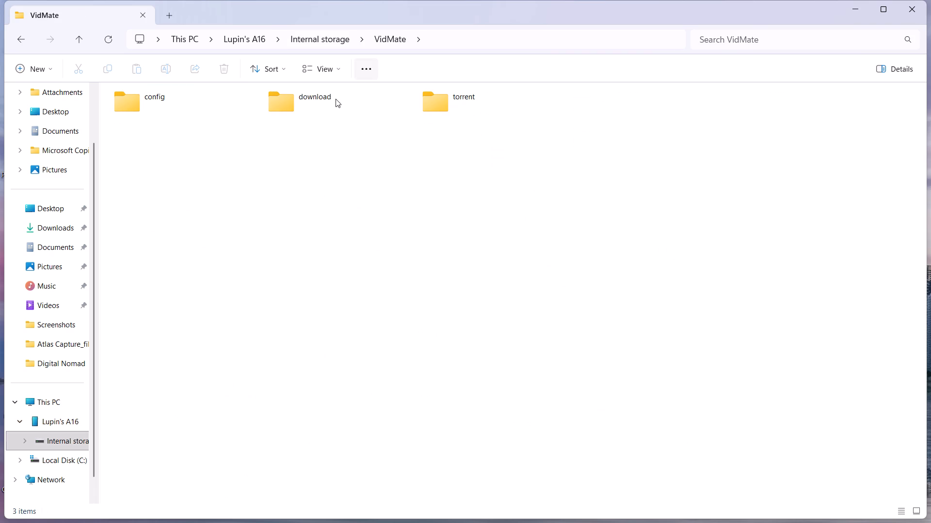
double_click(336, 99)
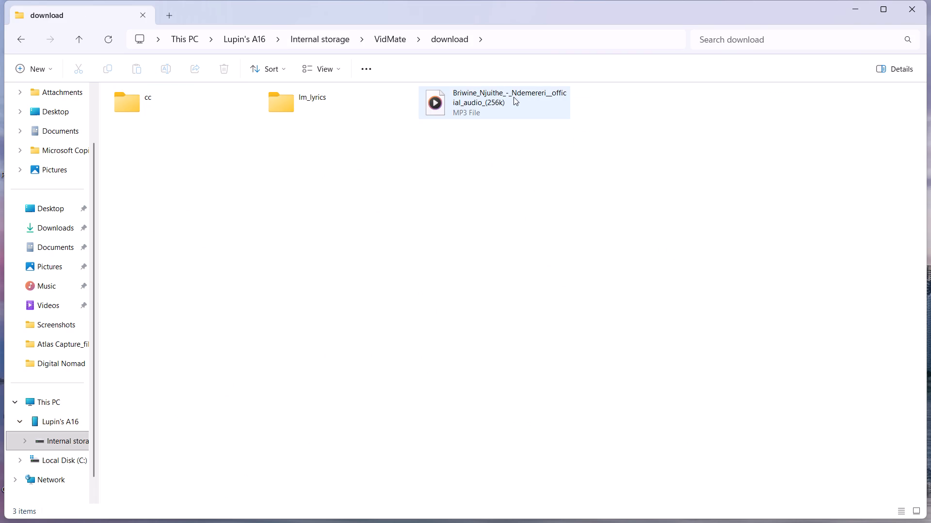
double_click(332, 99)
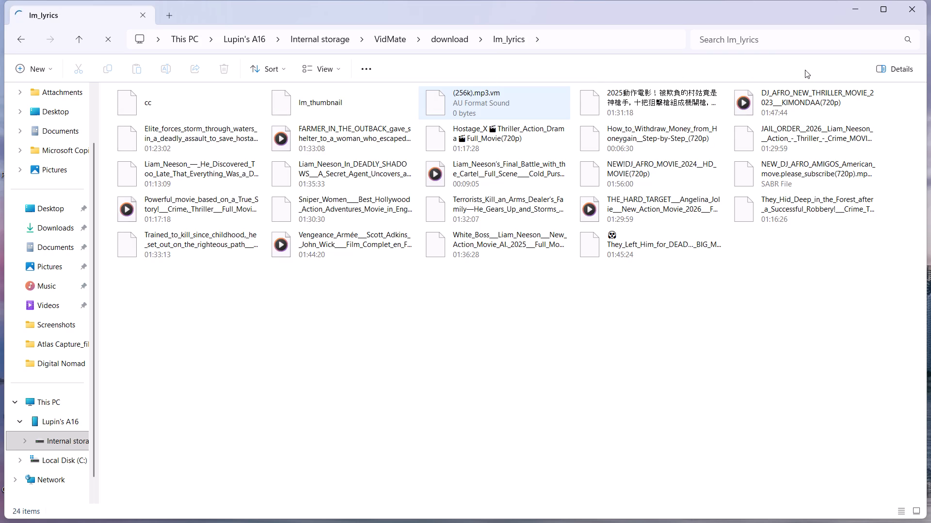
Search the phone's lm_lyrics folder for briwine.
left_click(809, 36)
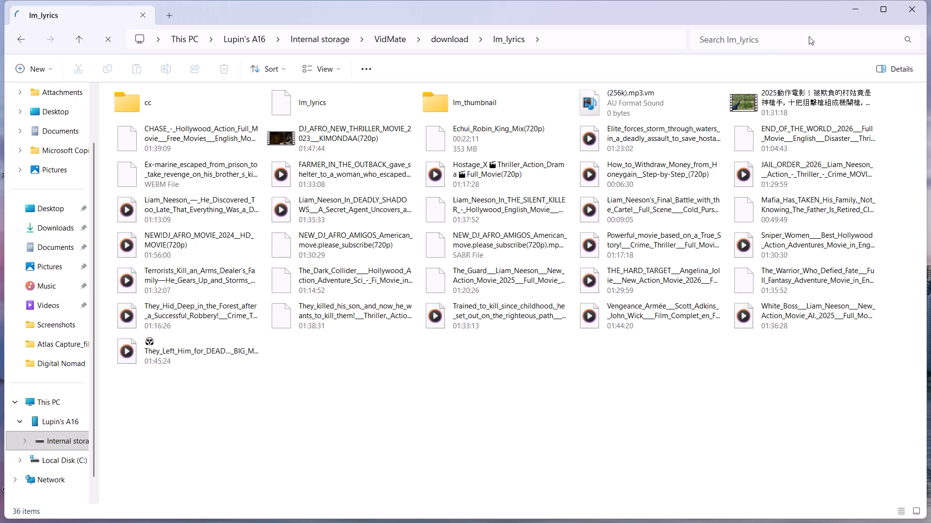
left_click(809, 36)
type("briwine")
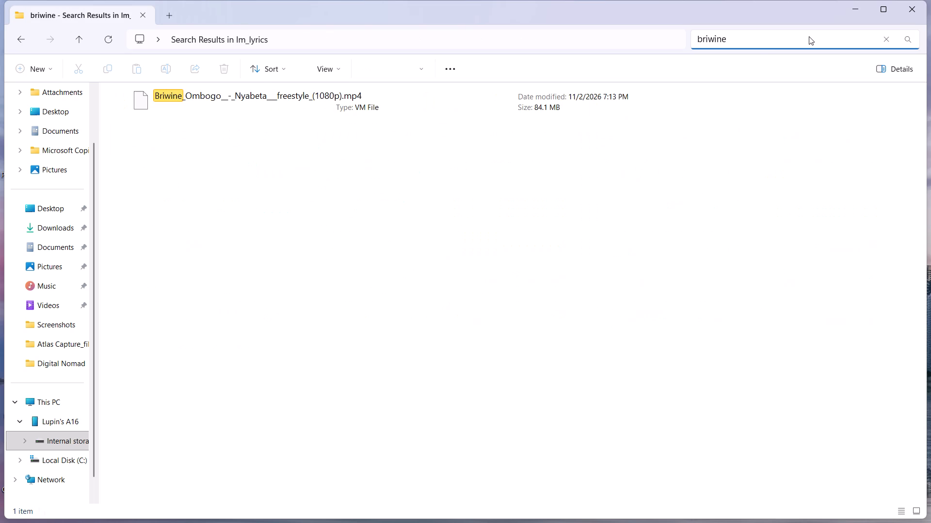
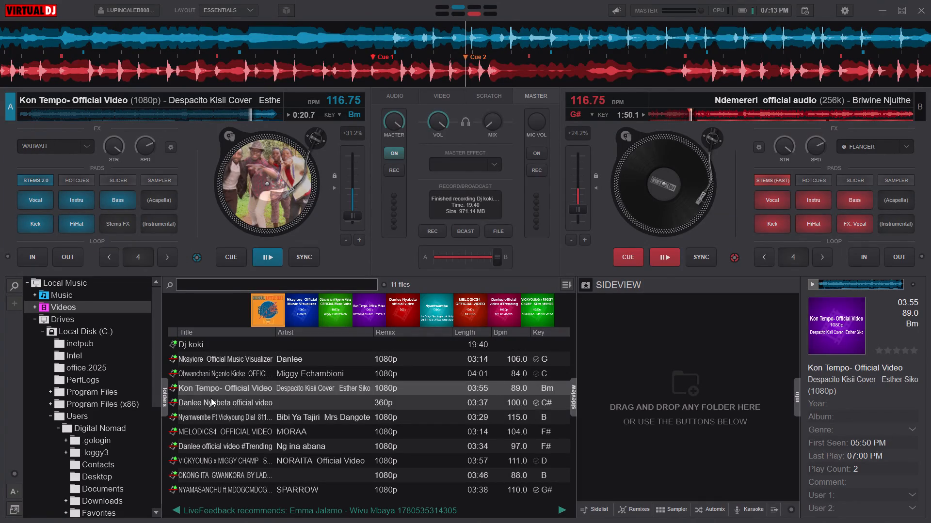
Load Ndemereri official audio from the Music folder onto deck A and play it with the vocal stem muted.
left_click(94, 290)
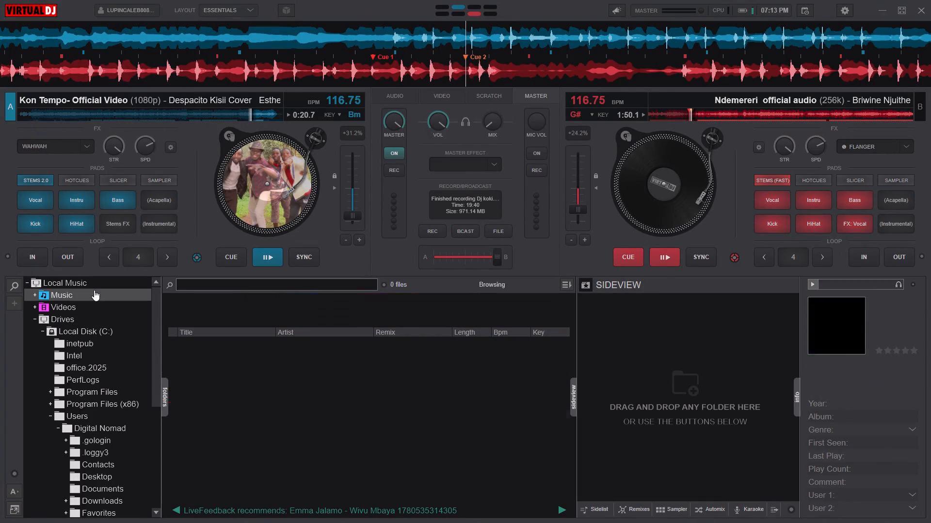
double_click(311, 345)
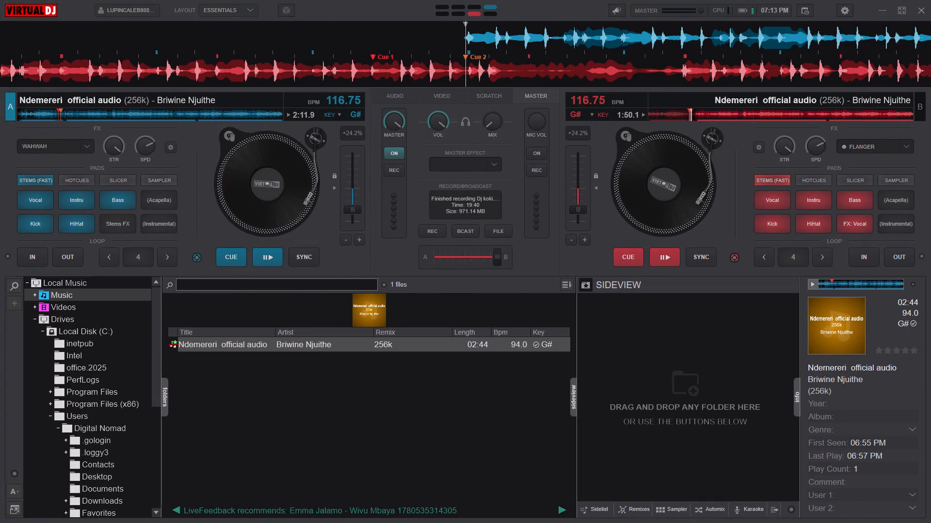
left_click(273, 256)
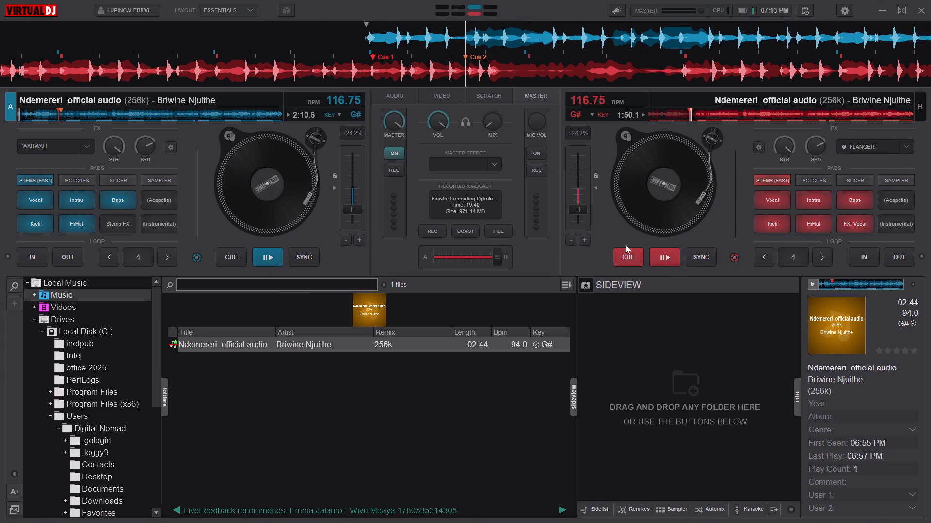
left_click(33, 195)
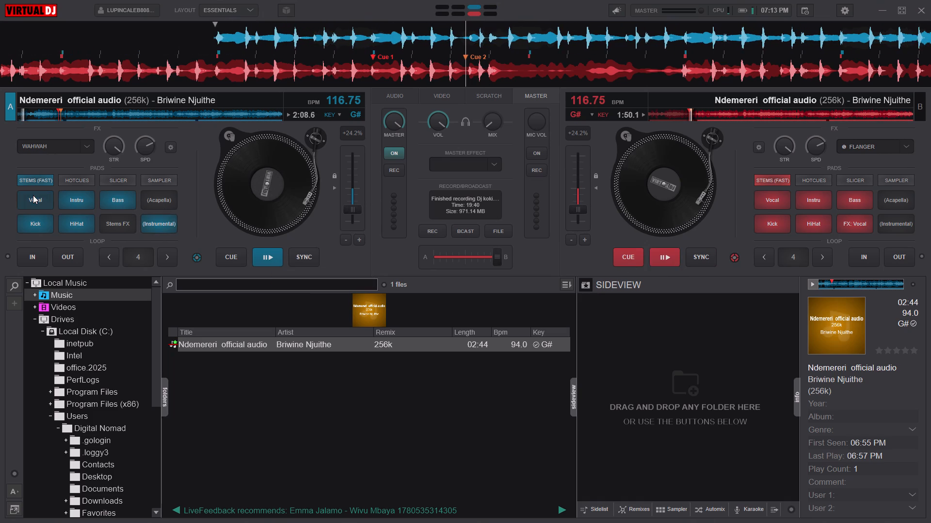
Start deck B playing alongside deck A and mute deck B's vocal stem.
left_click(672, 258)
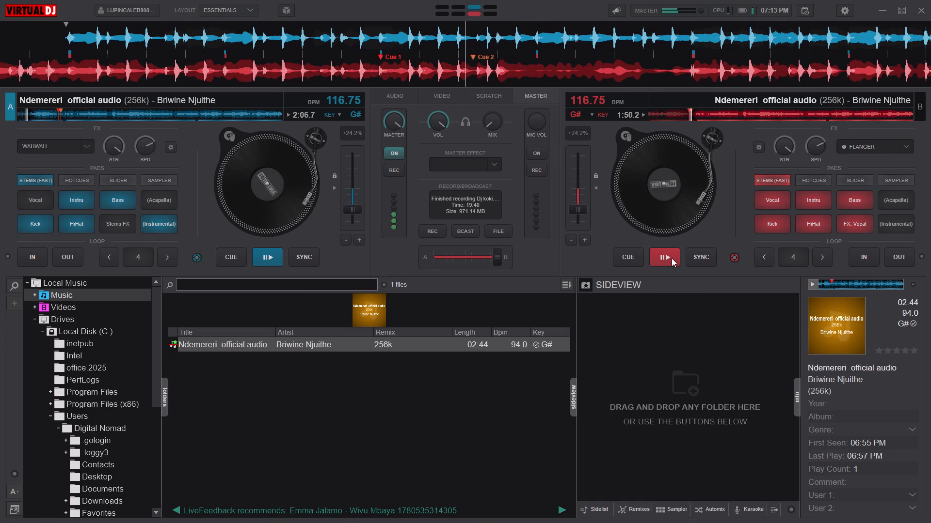
left_click(769, 206)
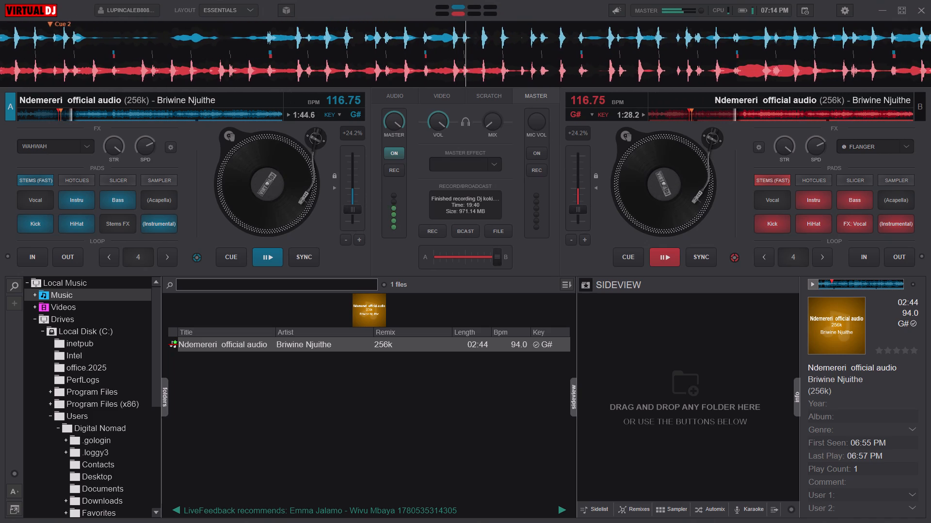
Rewind Ndemereri to near its start on both decks and sync deck B to deck A.
left_click_drag(732, 117, 482, 123)
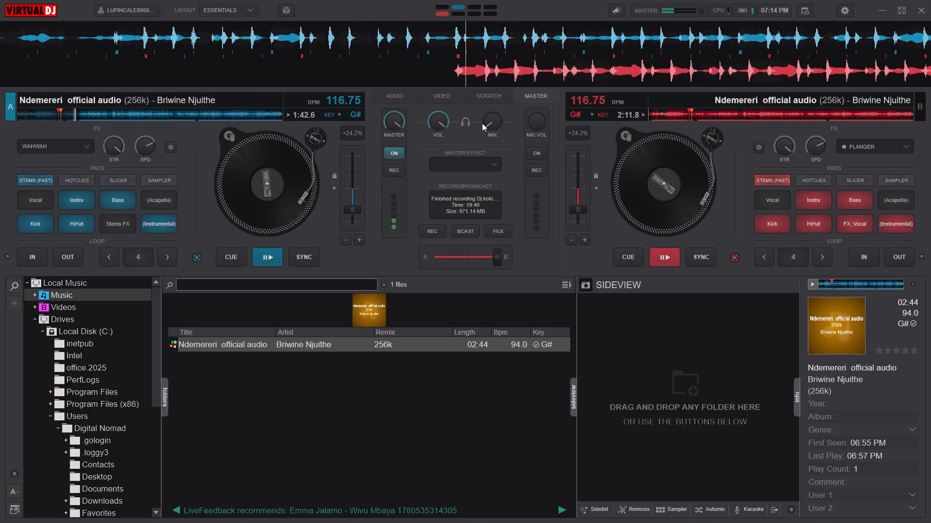
left_click_drag(70, 112, 0, 134)
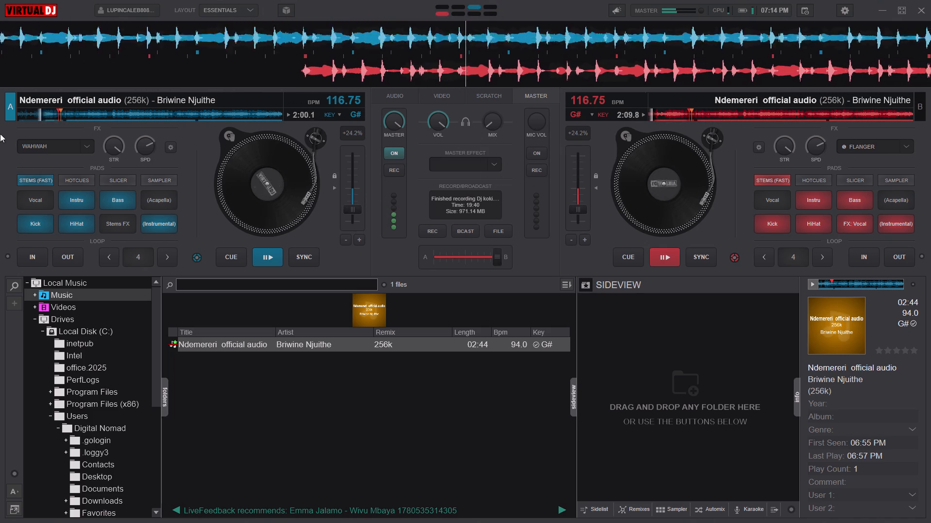
left_click_drag(0, 134, 0, 149)
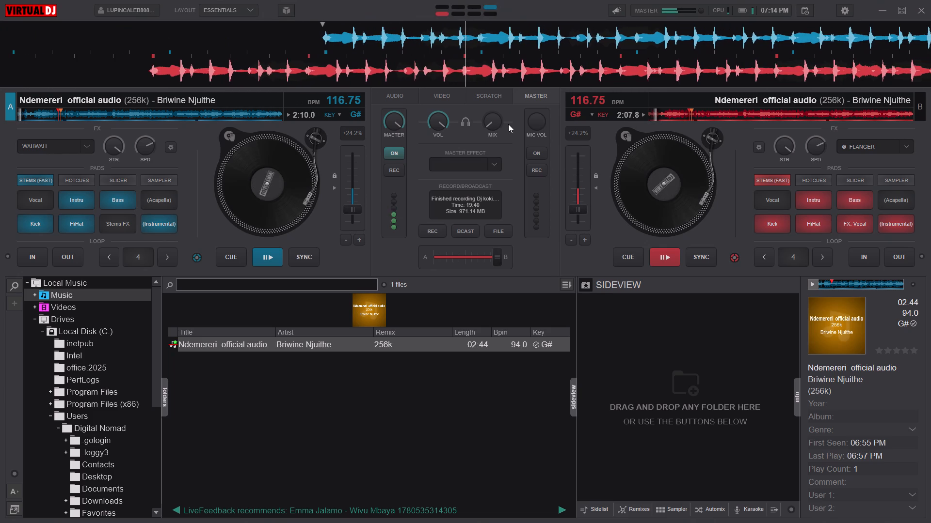
left_click(697, 254)
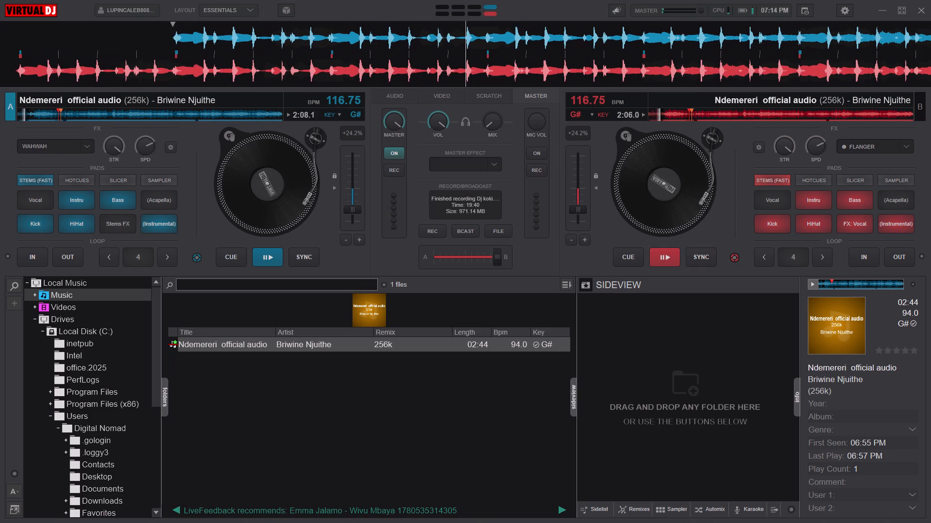
left_click_drag(669, 112, 522, 153)
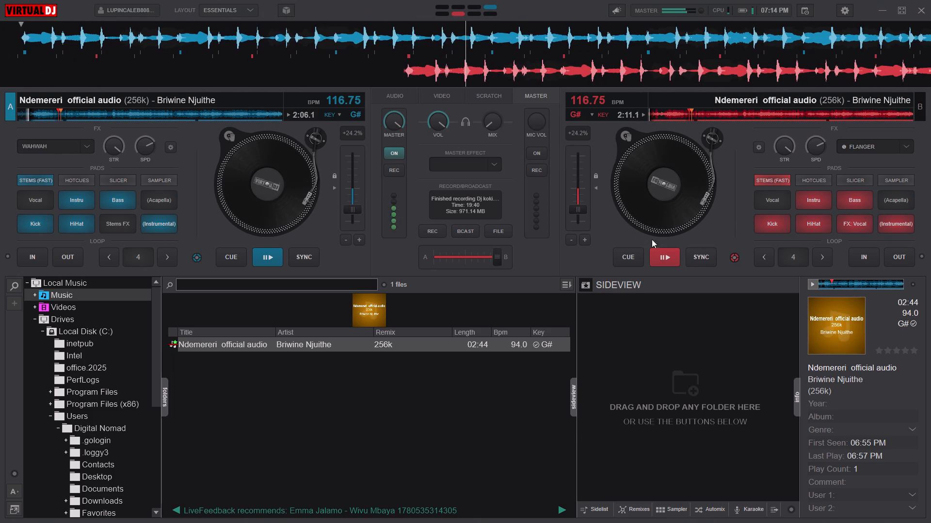
left_click(698, 258)
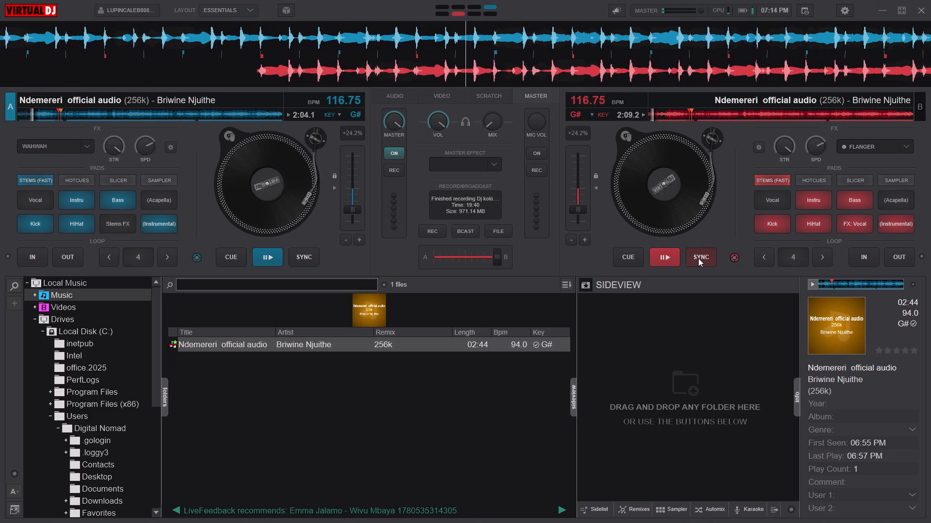
left_click(698, 258)
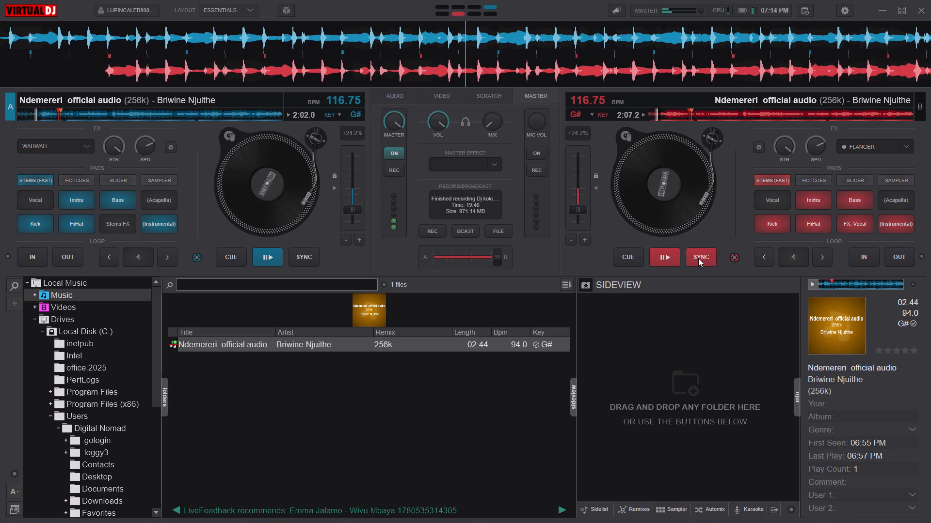
Restore deck B's vocals and toggle deck A's Vocal and Acapella stems, ending with deck A's vocals muted.
left_click(776, 200)
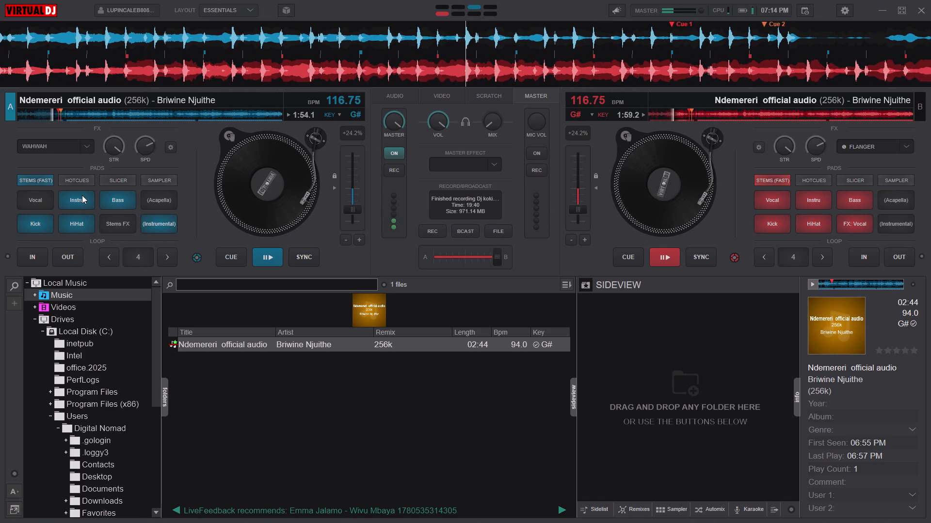
left_click(38, 201)
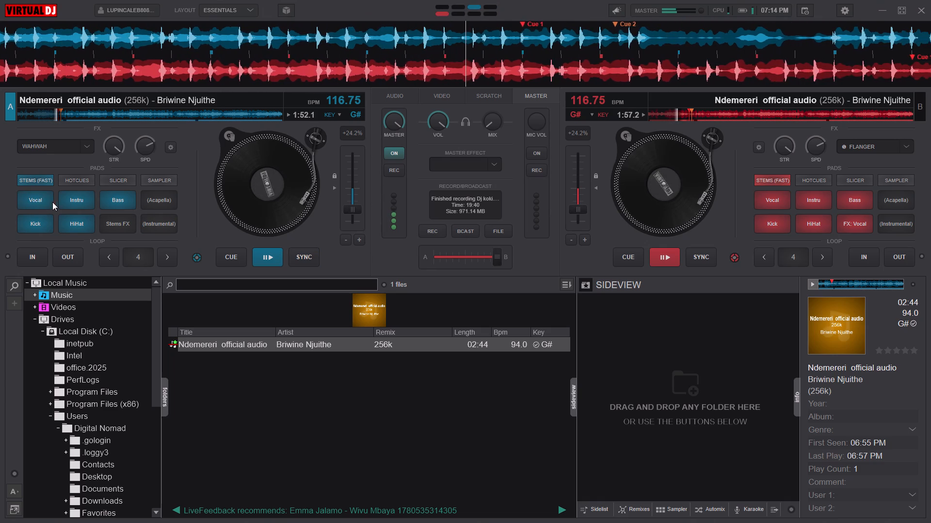
left_click(31, 202)
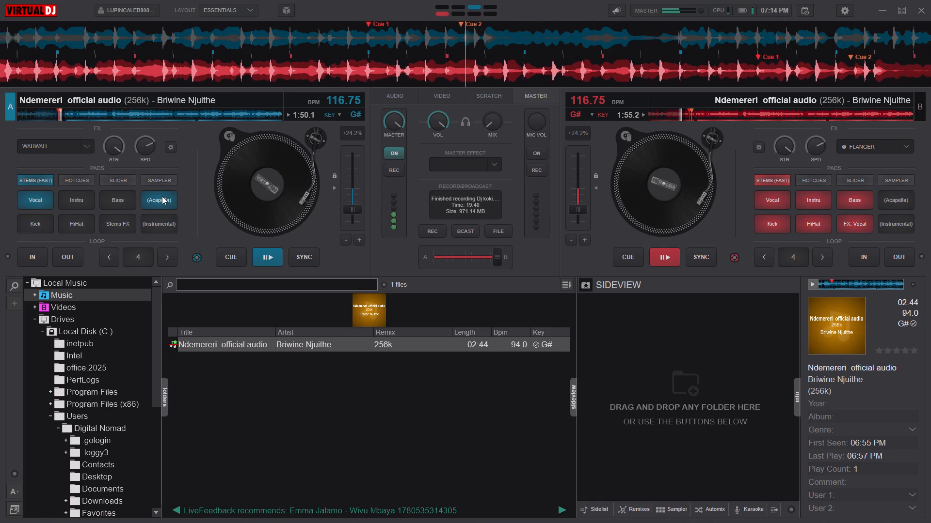
left_click(162, 196)
left_click(162, 196)
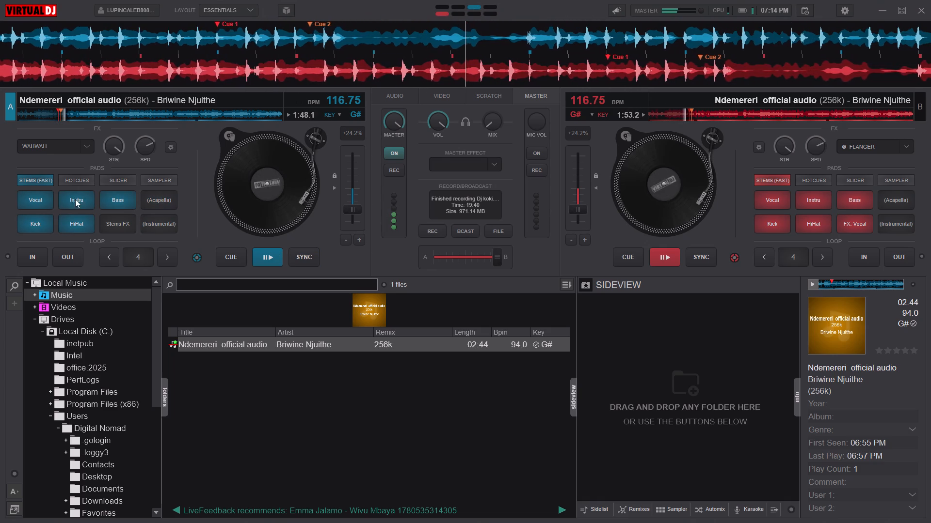
left_click(38, 198)
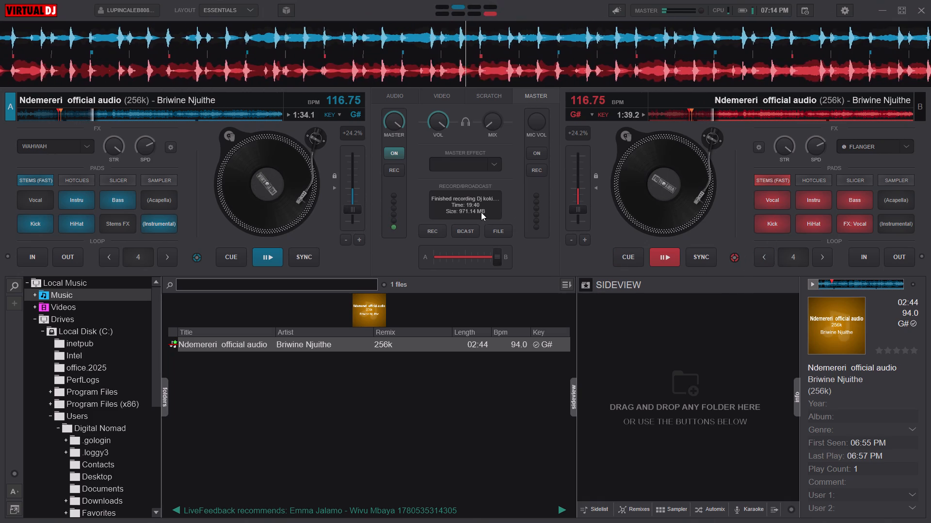
Cut deck A's Instru, Kick, HiHat and Bass stems one by one, and bring the Instru, HiHat and Bass stems back in.
left_click(78, 199)
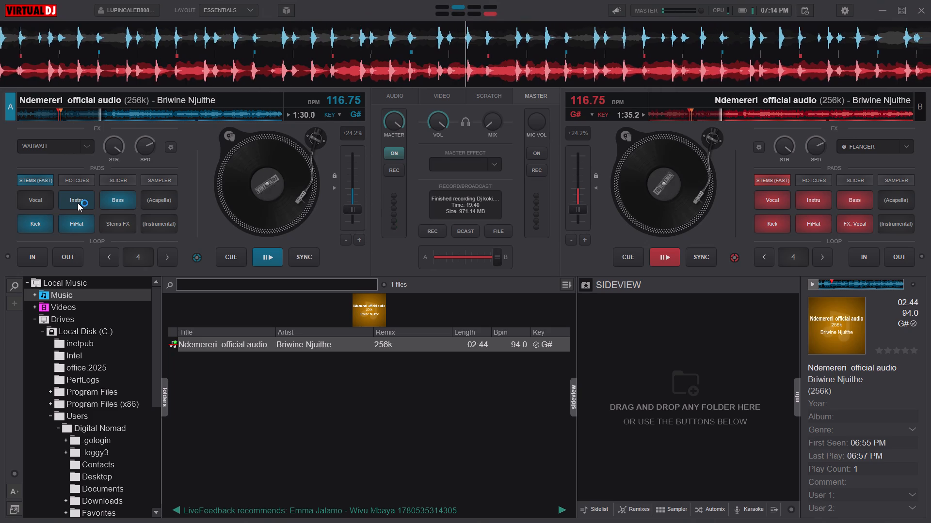
left_click(37, 226)
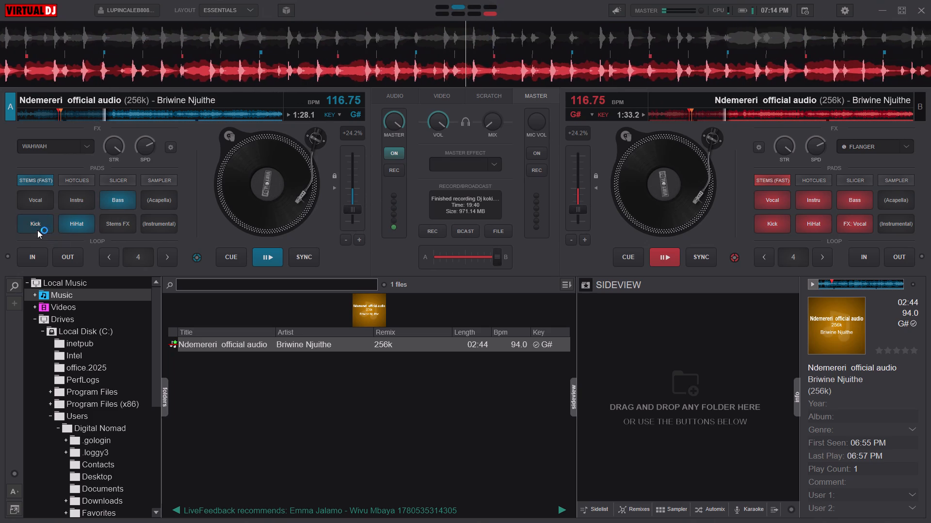
left_click(74, 226)
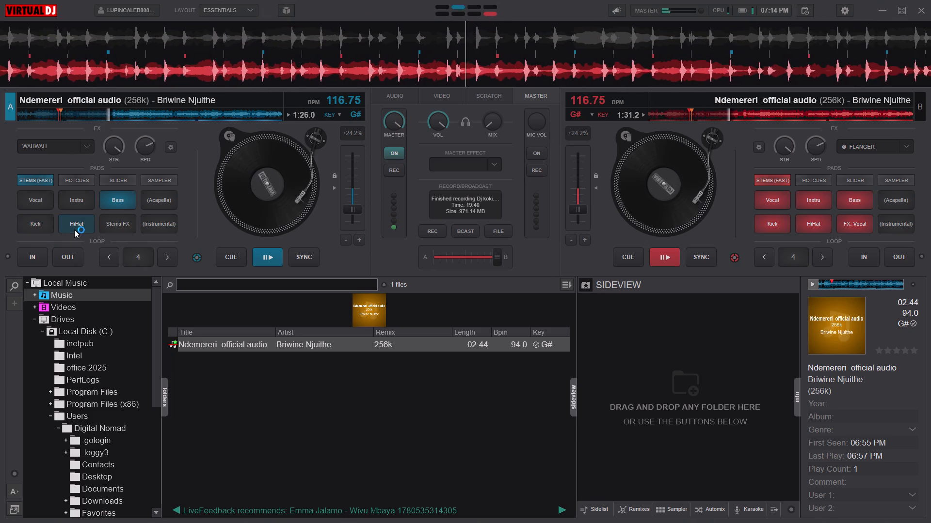
left_click(116, 203)
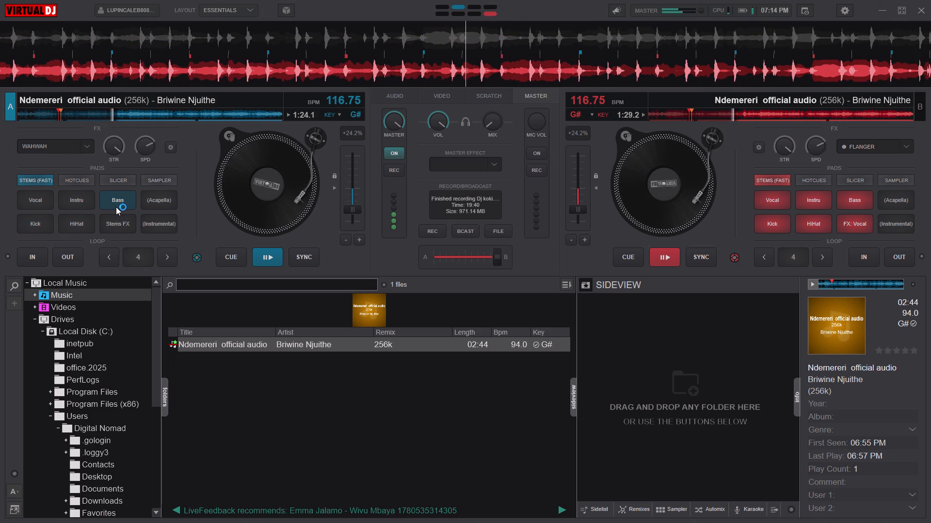
left_click(75, 202)
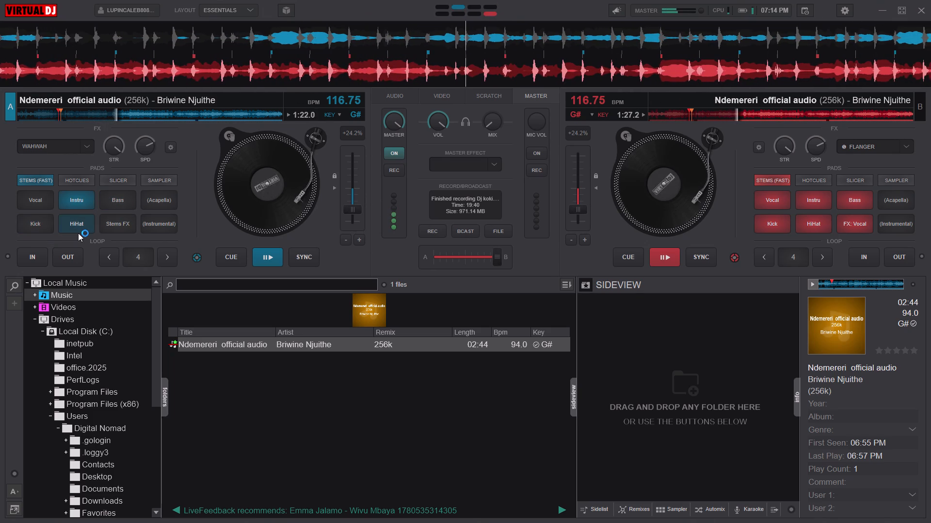
left_click(78, 229)
left_click(113, 205)
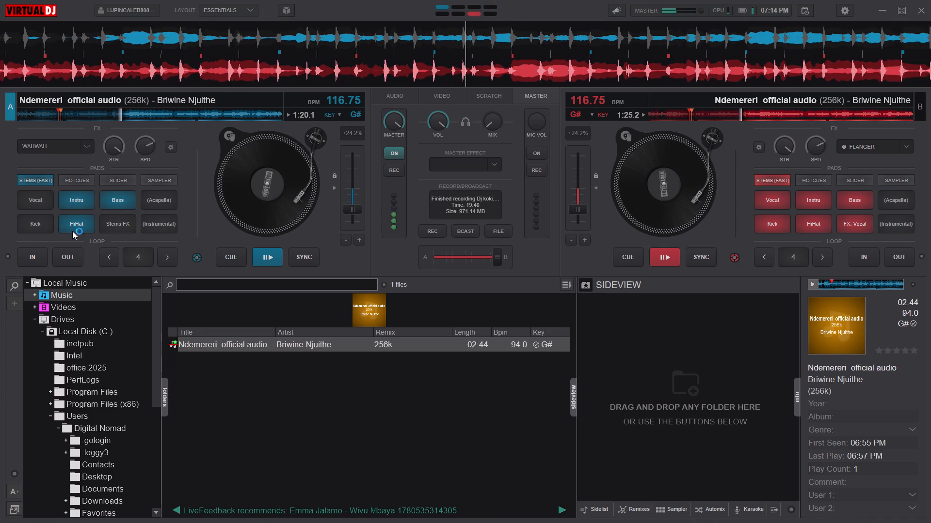
Bring deck A's Kick stem back in.
left_click(33, 231)
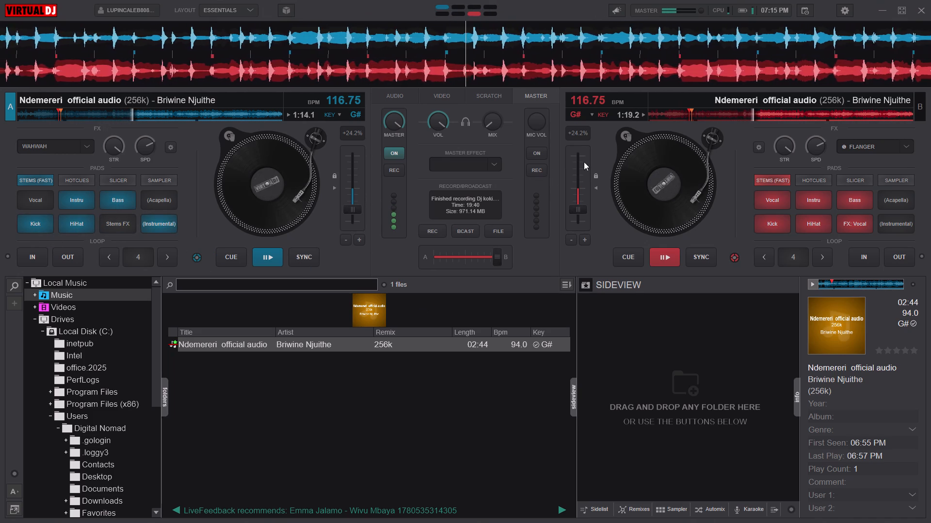
Show the video mixer and open the settings of the Strobe video effect.
left_click(446, 96)
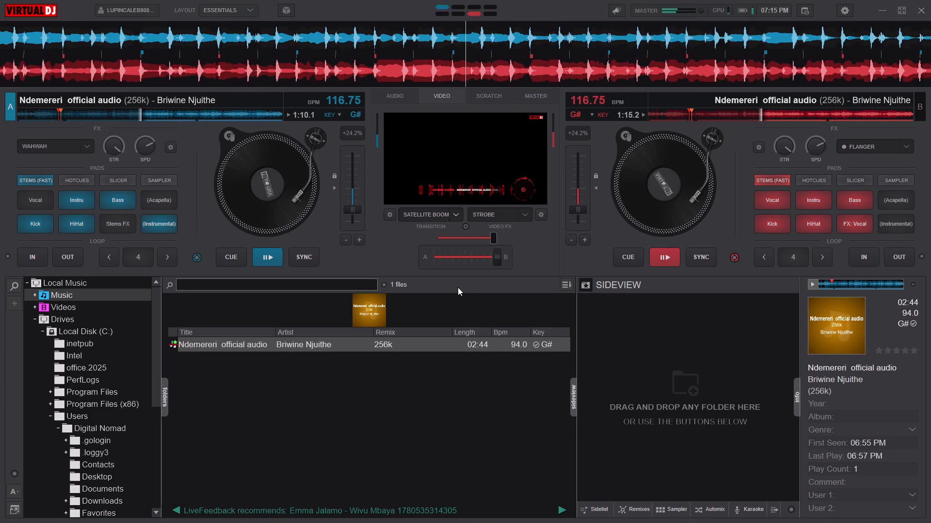
left_click(541, 218)
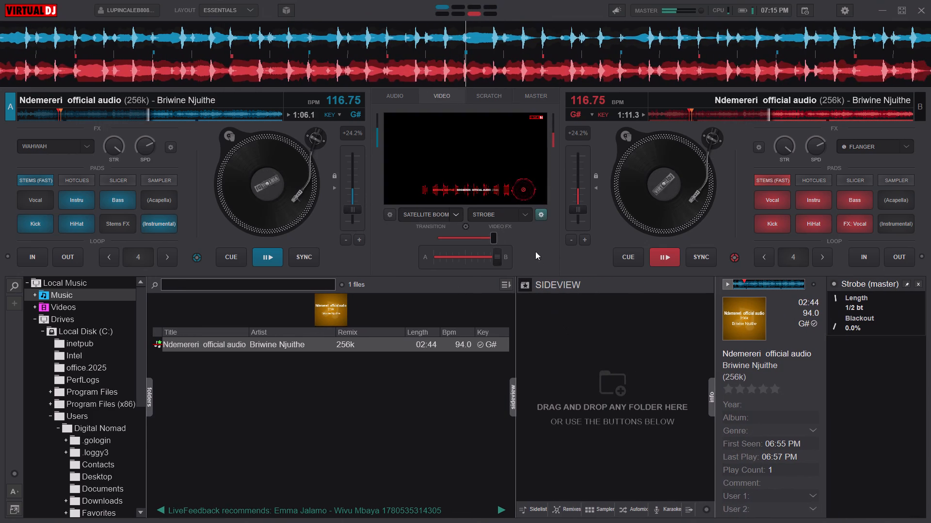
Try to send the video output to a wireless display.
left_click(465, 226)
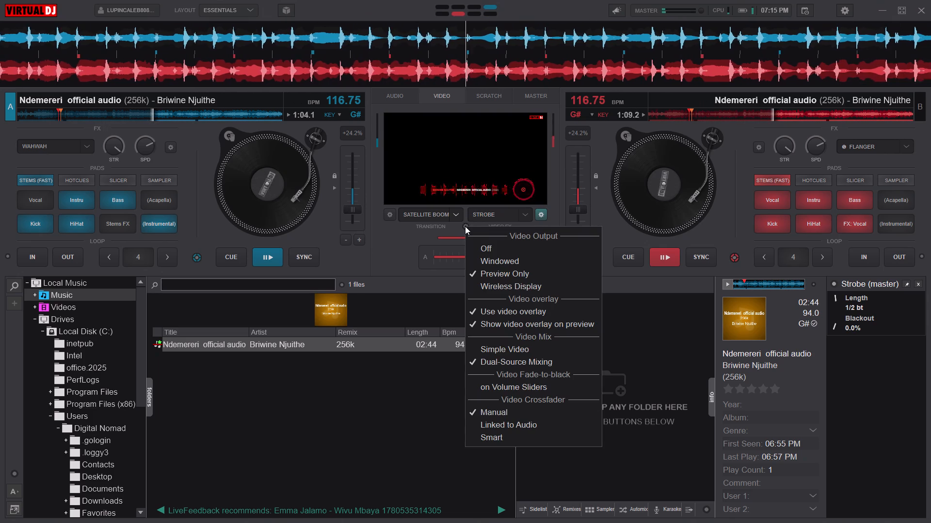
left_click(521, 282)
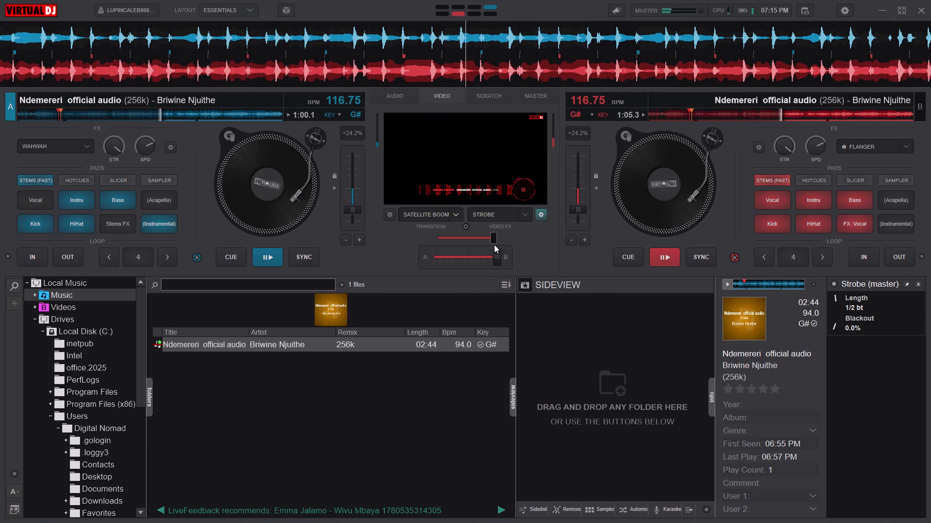
Set the video output to Windowed so the mix video plays in its own window.
left_click(468, 228)
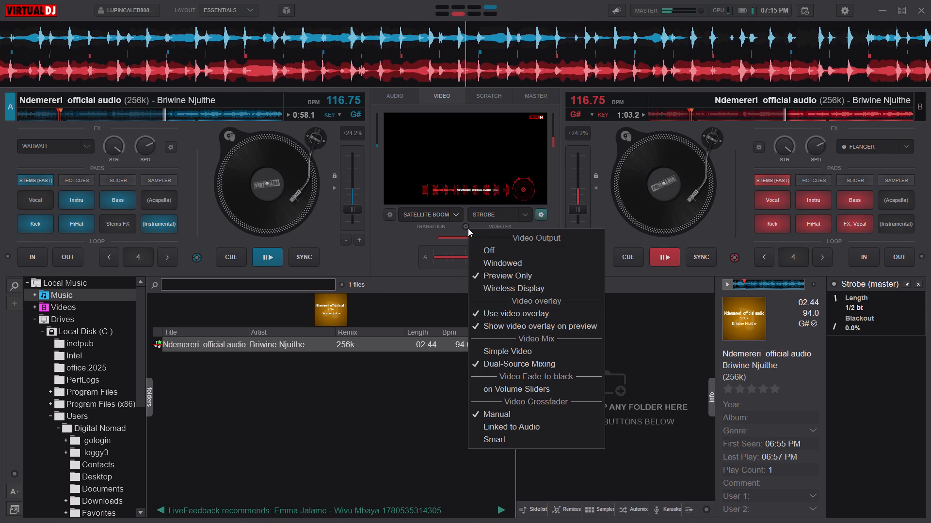
left_click(529, 260)
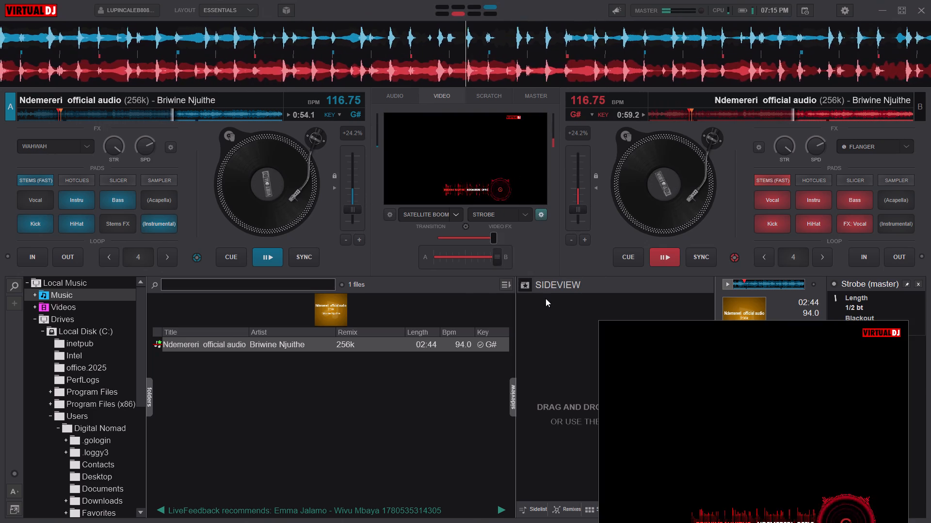
Set the video crossfader mode to Smart.
left_click(466, 228)
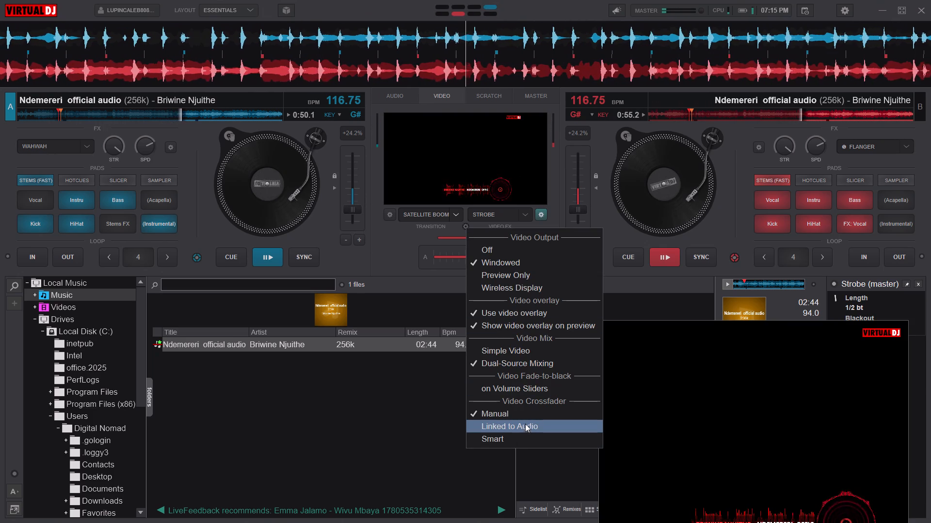
left_click(502, 436)
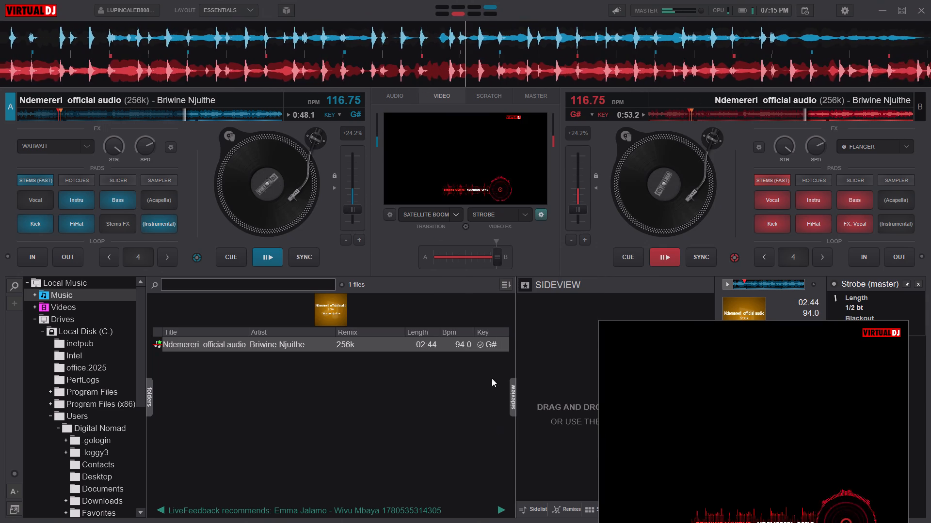
left_click(465, 229)
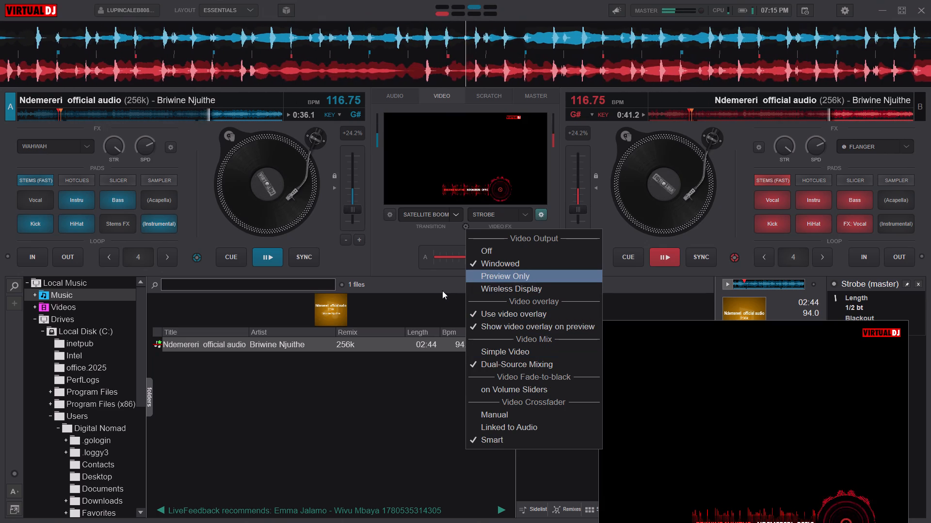
left_click(432, 301)
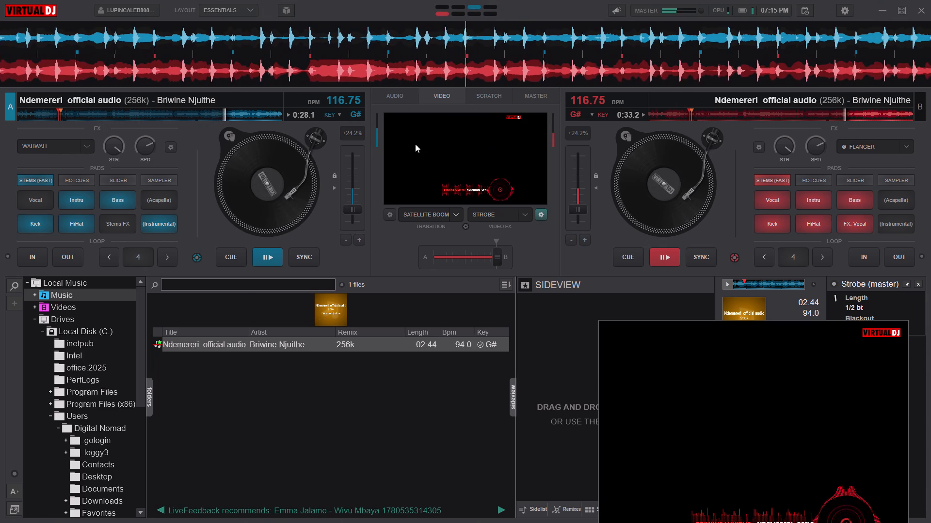
Open the Videos folder, pause deck A and rewind deck B's Ndemereri track to near its start.
left_click(86, 307)
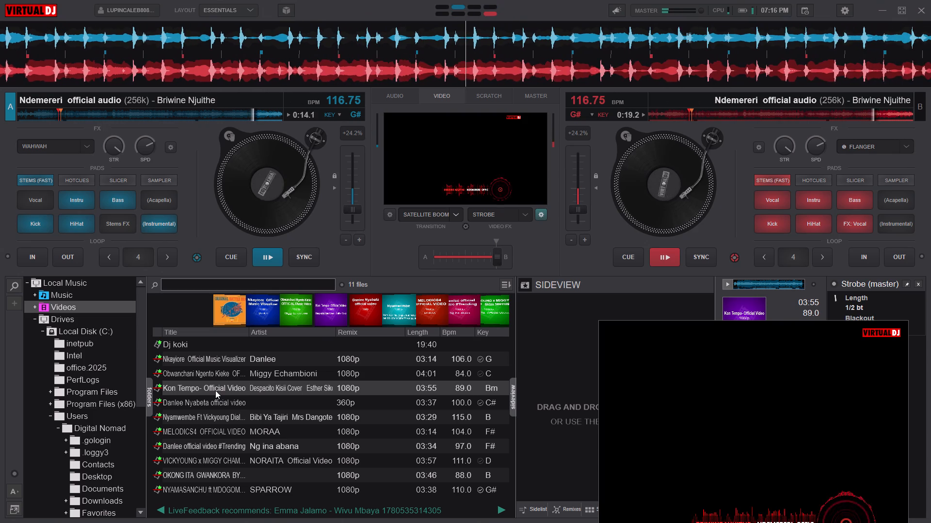
left_click(273, 256)
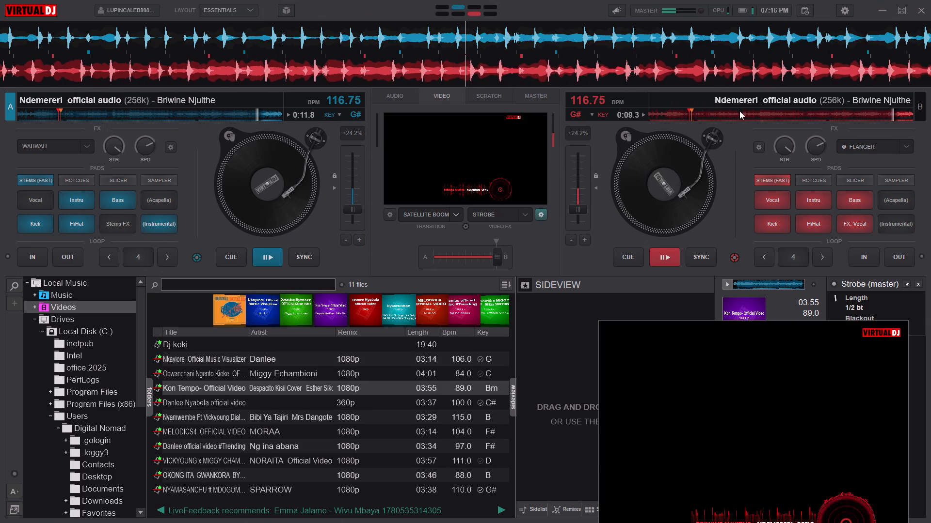
left_click_drag(739, 111, 489, 136)
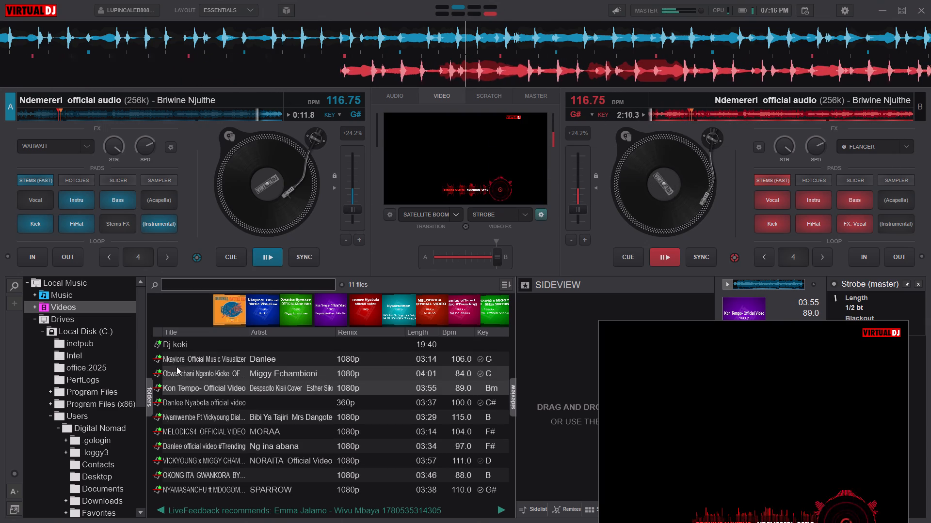
Load Kon Tempo- Official Video onto deck A, start it playing and sync it to deck B.
double_click(232, 390)
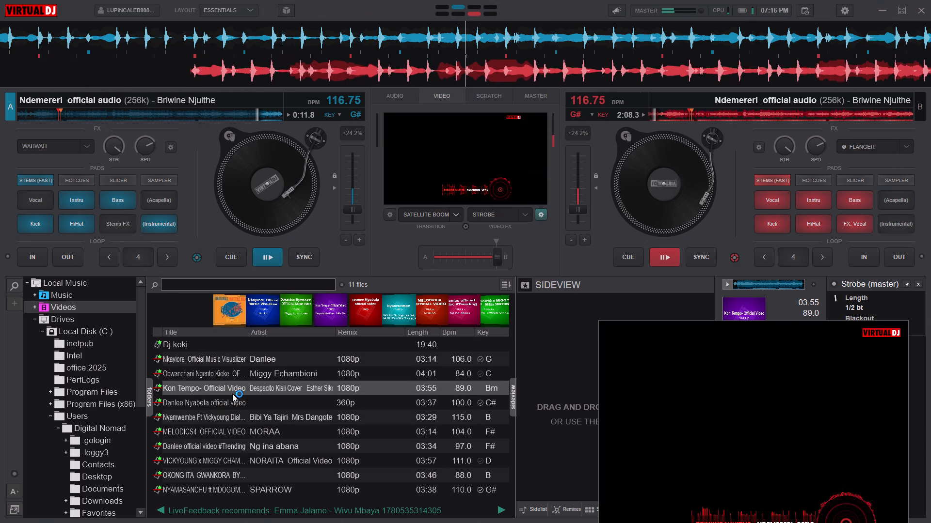
left_click(305, 263)
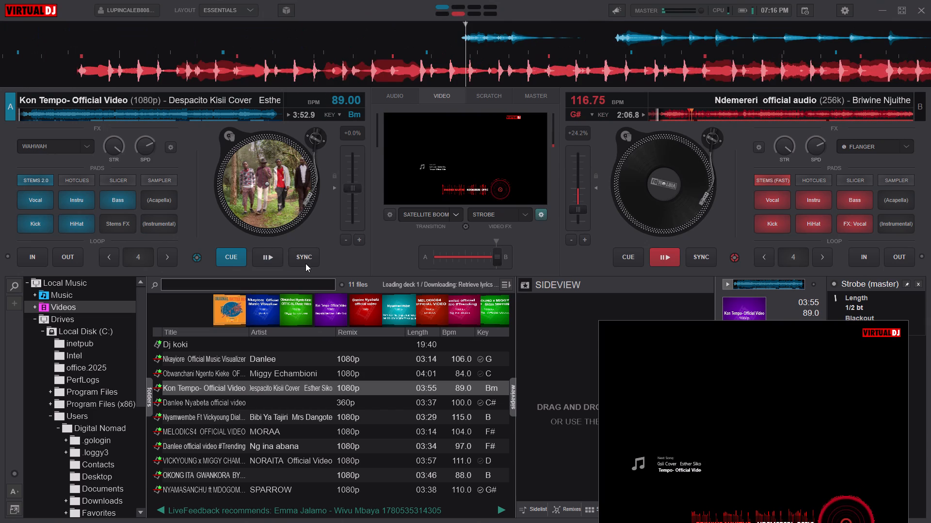
left_click(268, 256)
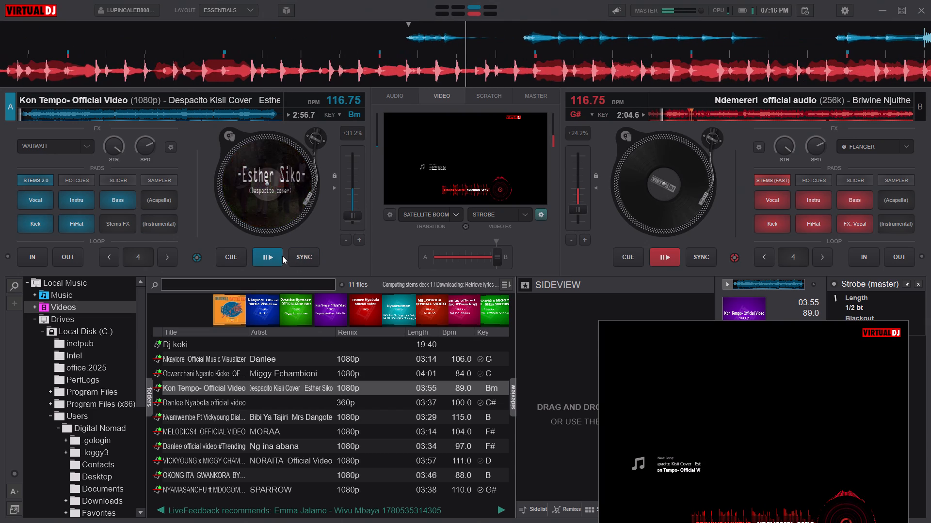
left_click(308, 256)
triple_click(308, 256)
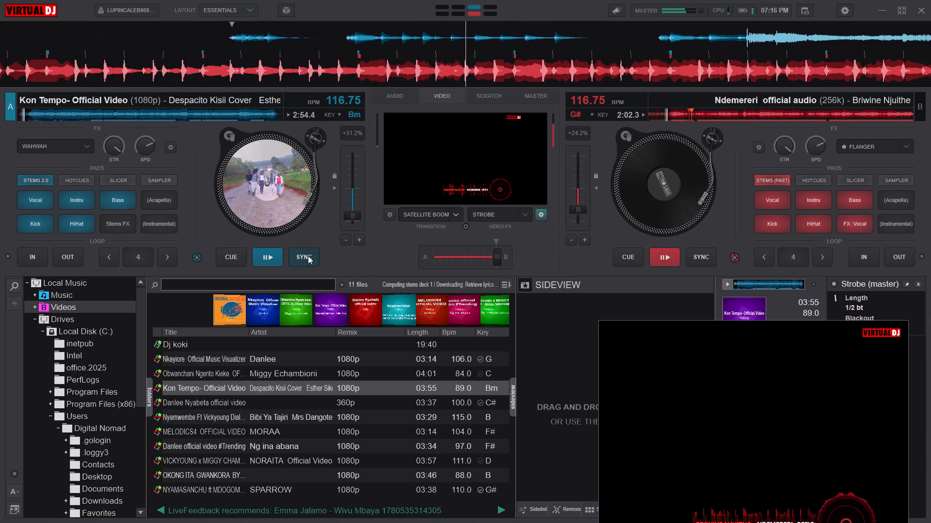
Repeatedly re-sync deck A's Kon Tempo to deck B, and sync deck B once.
triple_click(308, 256)
triple_click(308, 256)
triple_click(308, 256)
triple_click(308, 256)
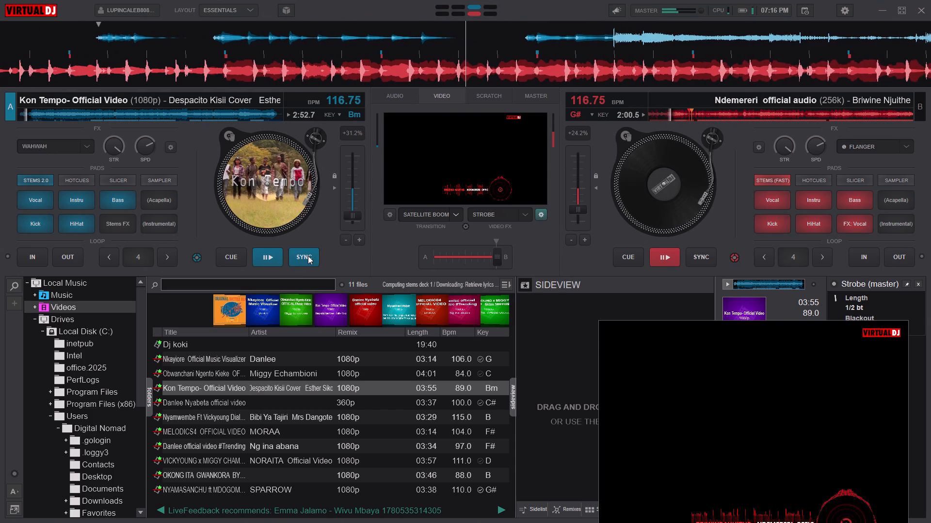
triple_click(308, 256)
triple_click(308, 256)
triple_click(308, 256)
triple_click(308, 256)
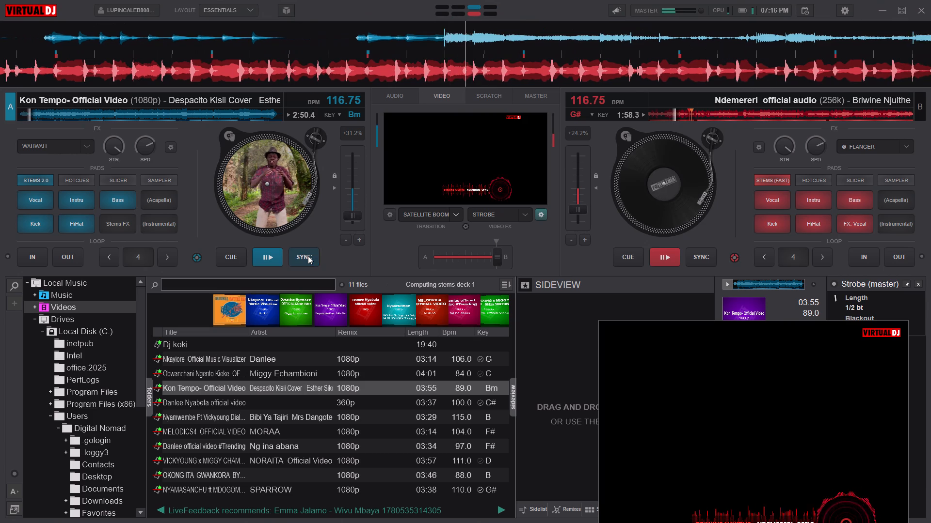
triple_click(308, 256)
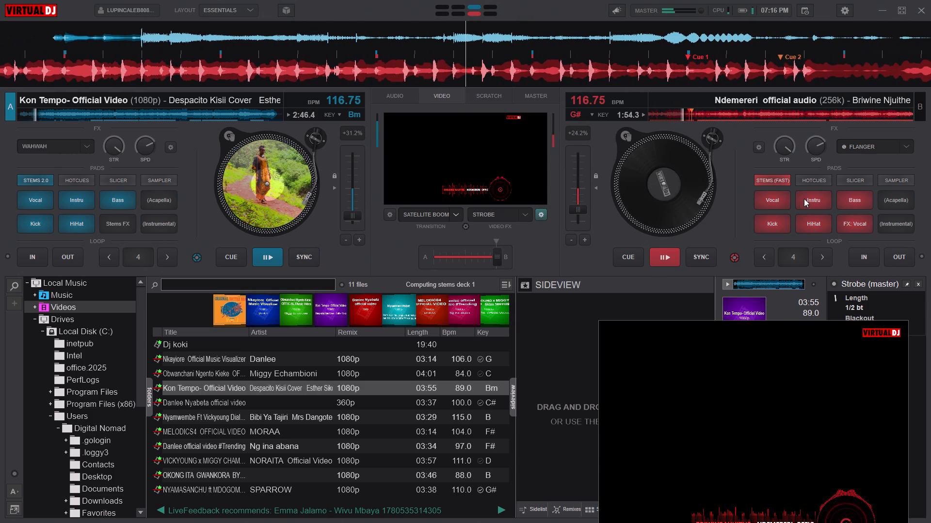
left_click(707, 255)
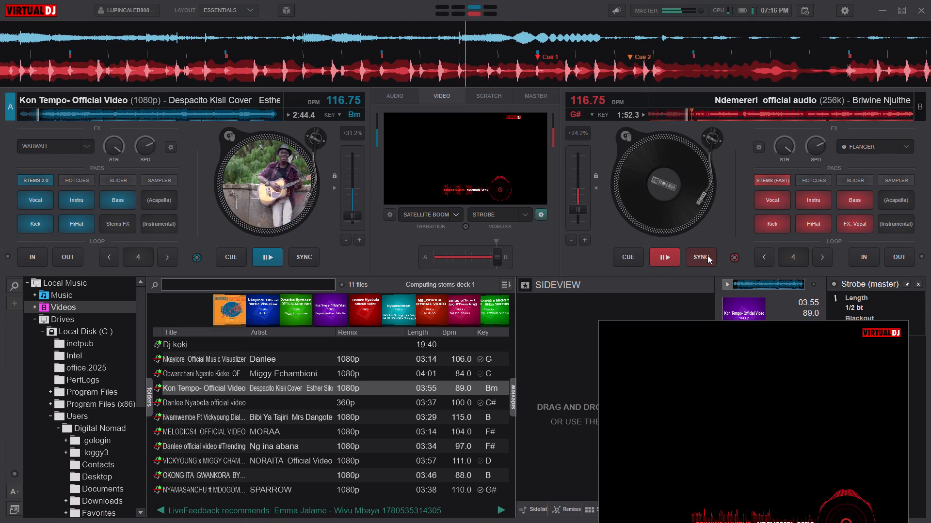
Cut the Vocal stem of deck B's Ndemereri track and re-sync deck B to deck A.
left_click(779, 199)
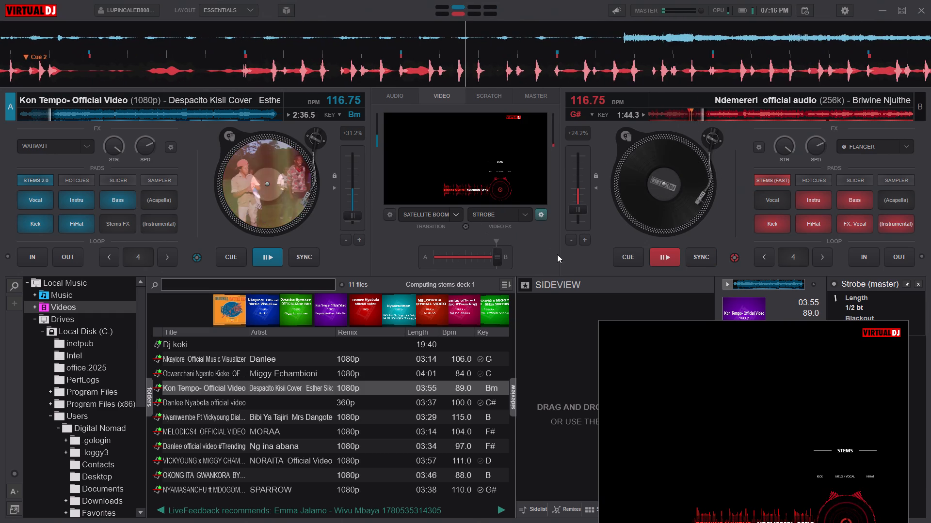
left_click(698, 258)
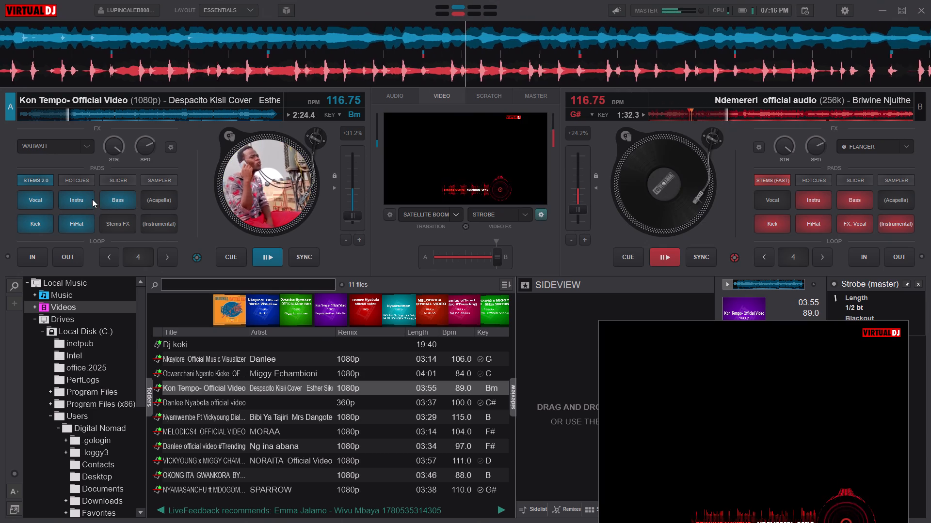
Cut deck A's Bass and Kick stems, and cut its Instru stem briefly before bringing it back in.
left_click(109, 199)
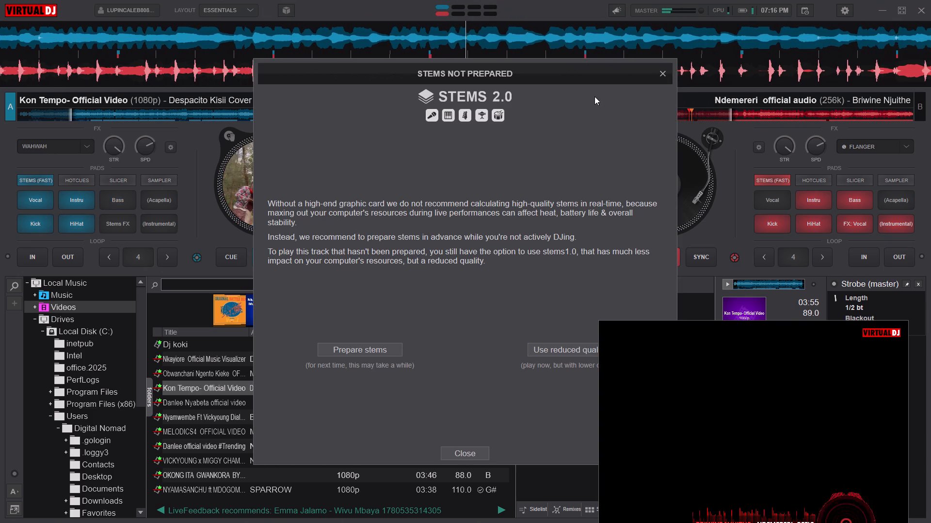
left_click(665, 77)
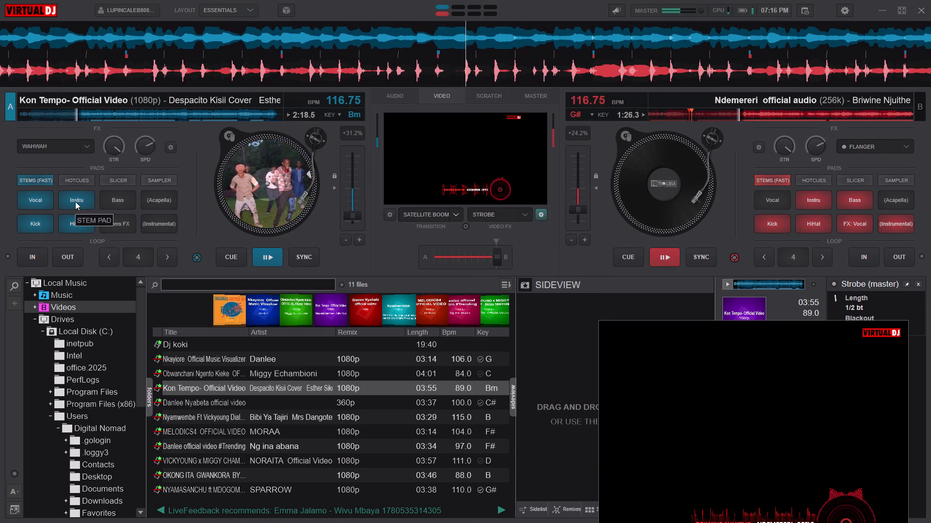
left_click(41, 223)
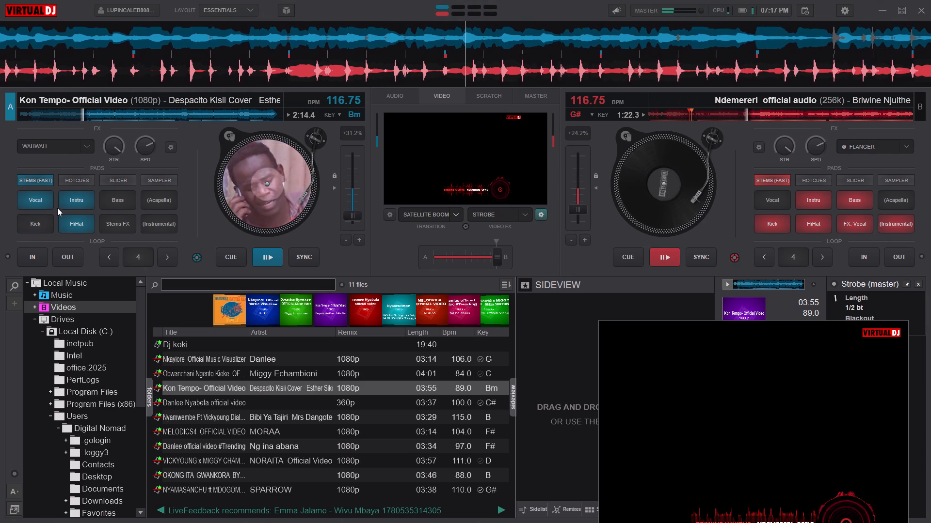
left_click(77, 200)
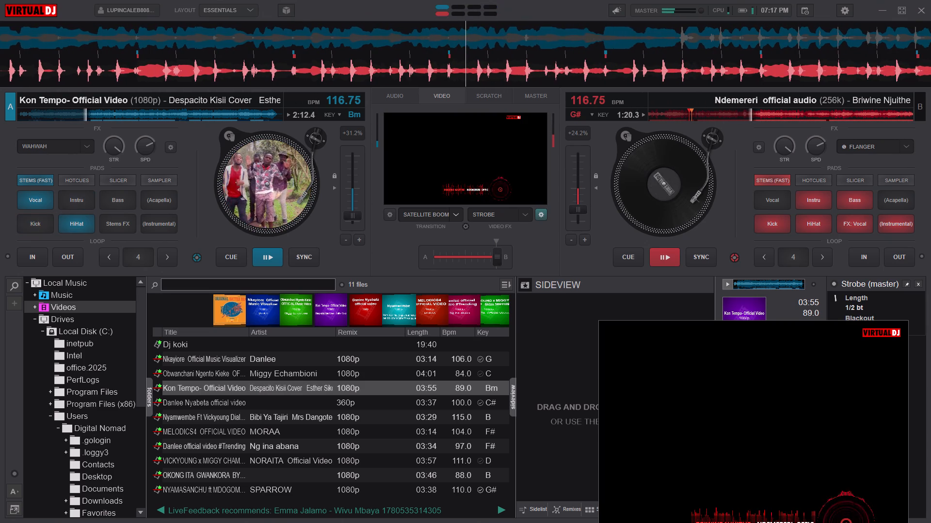
left_click(85, 200)
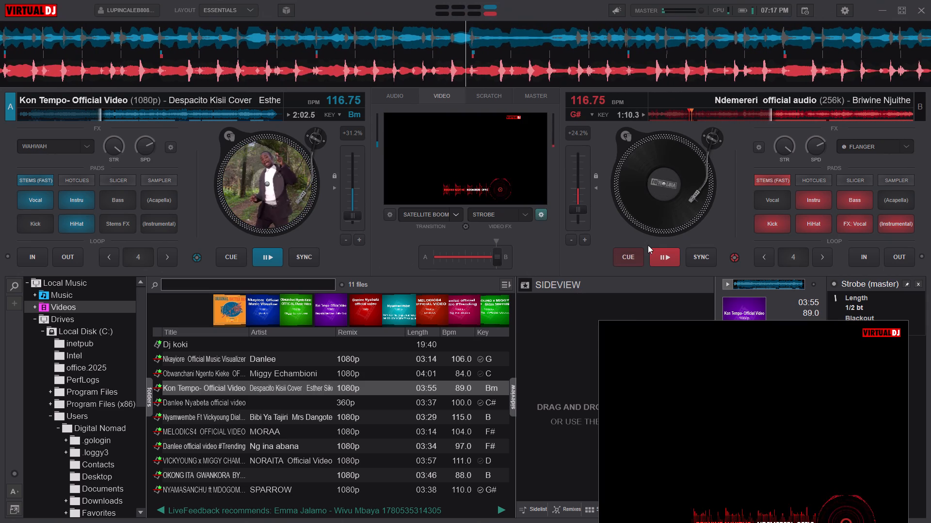
Set the video crossfader mode to Manual and position the video crossfader just off centre towards deck A.
left_click(459, 213)
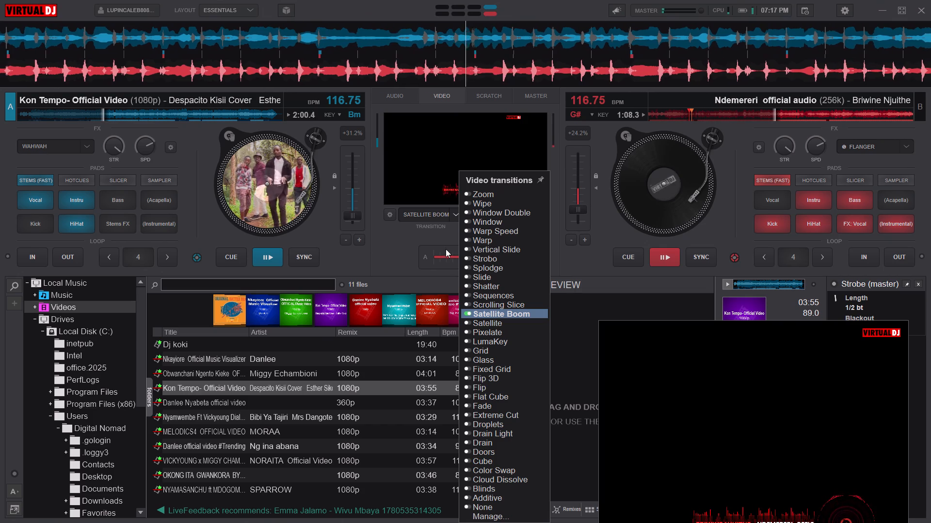
left_click(409, 231)
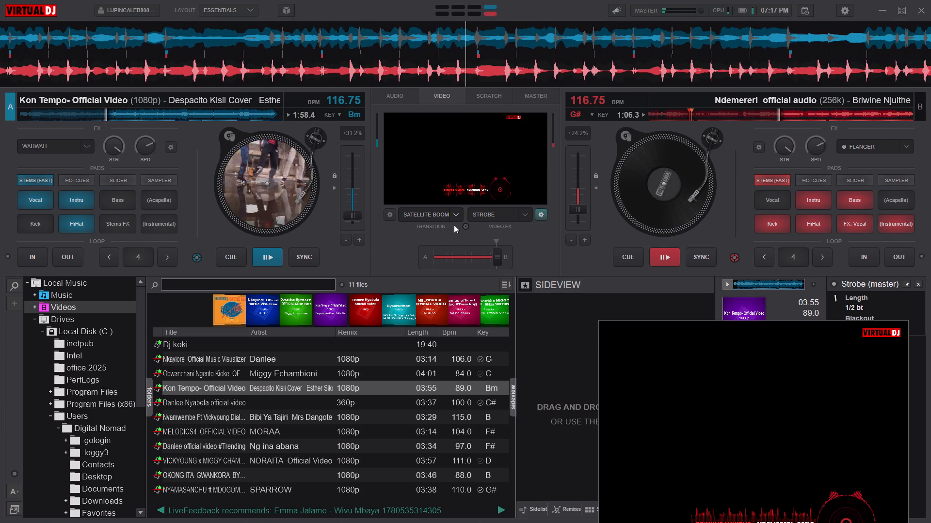
left_click(466, 225)
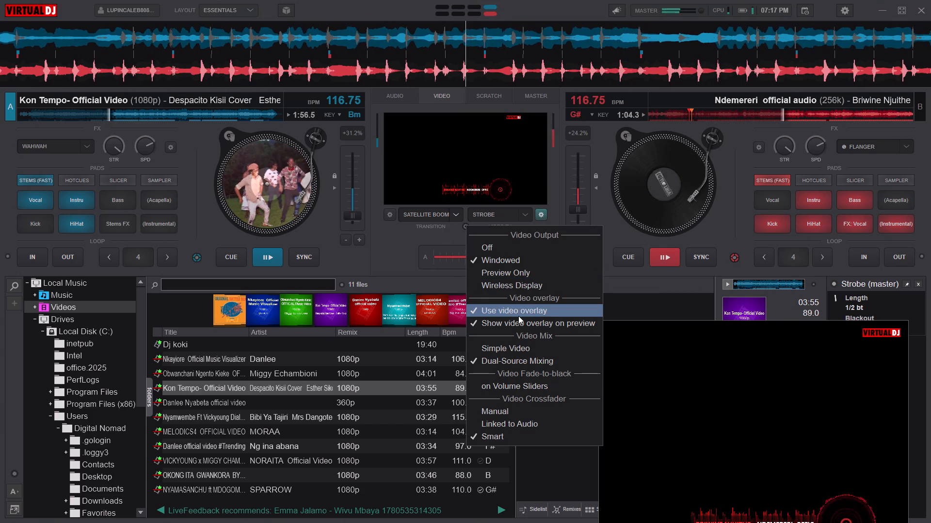
left_click(507, 412)
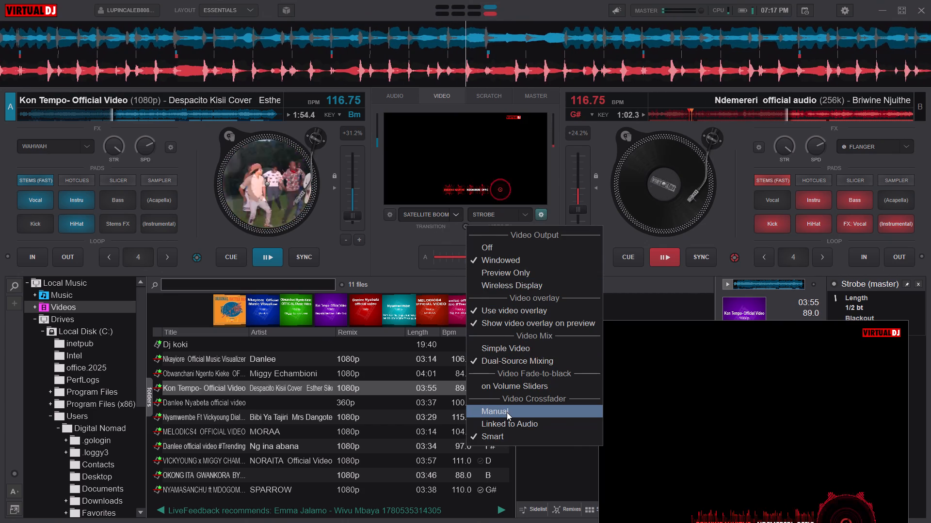
left_click(474, 237)
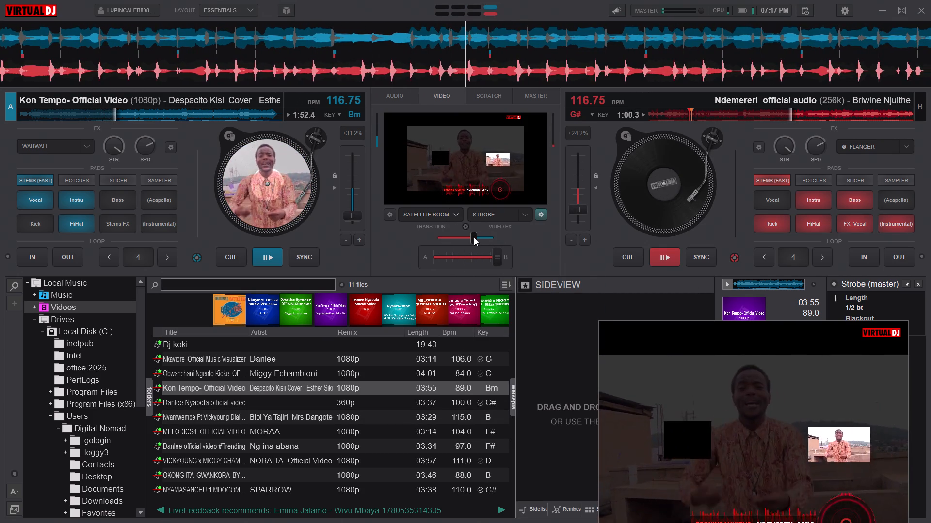
left_click(460, 237)
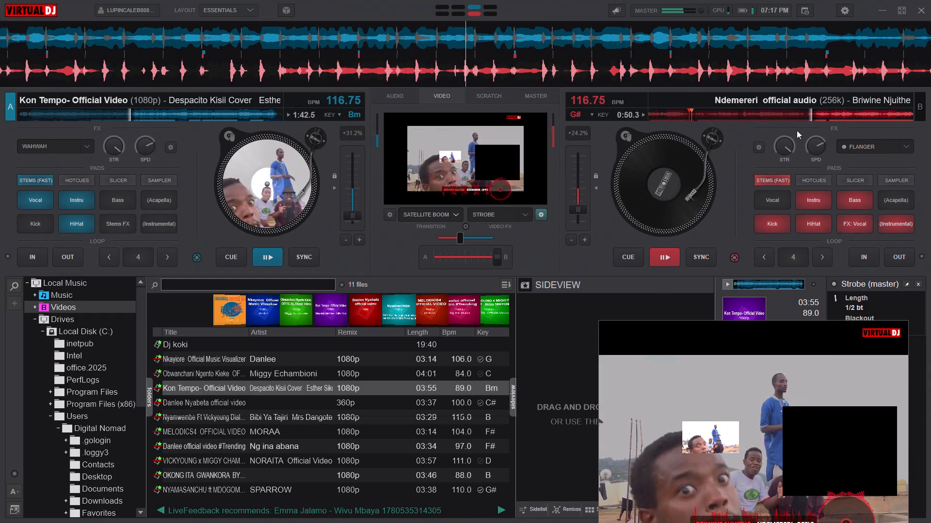
Rewind deck B's Ndemereri track to near its start and sync both decks.
left_click_drag(796, 113, 389, 150)
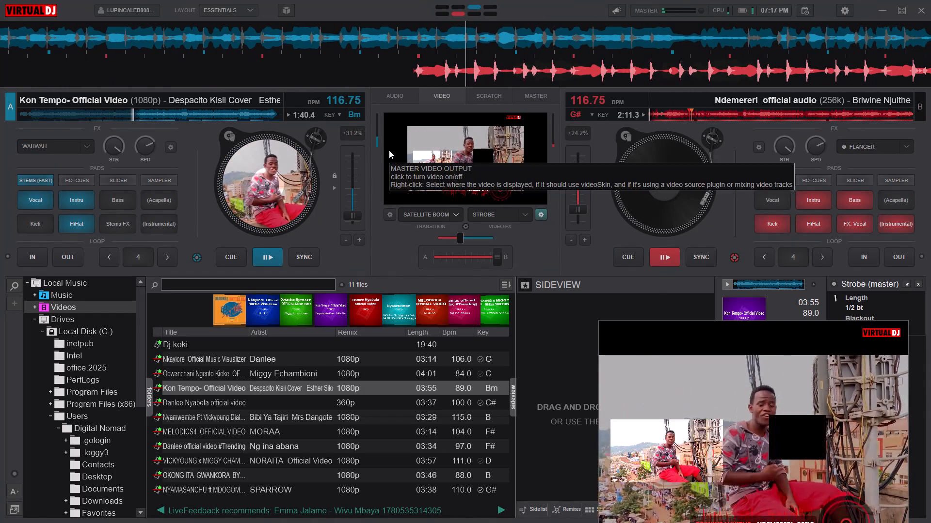
left_click(700, 261)
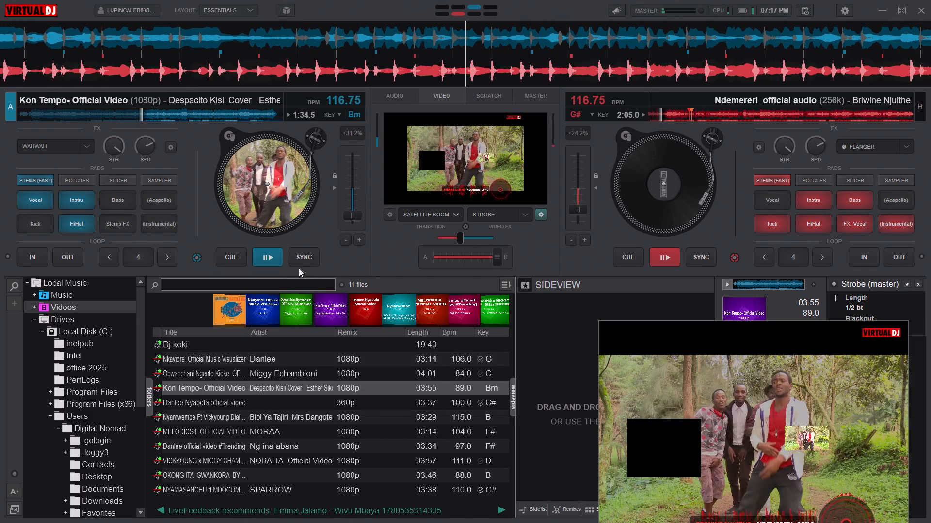
left_click(304, 261)
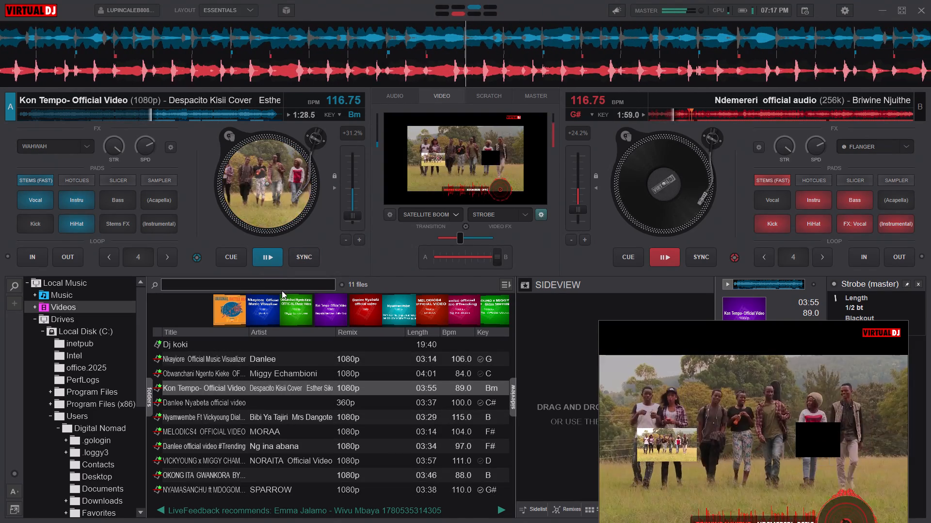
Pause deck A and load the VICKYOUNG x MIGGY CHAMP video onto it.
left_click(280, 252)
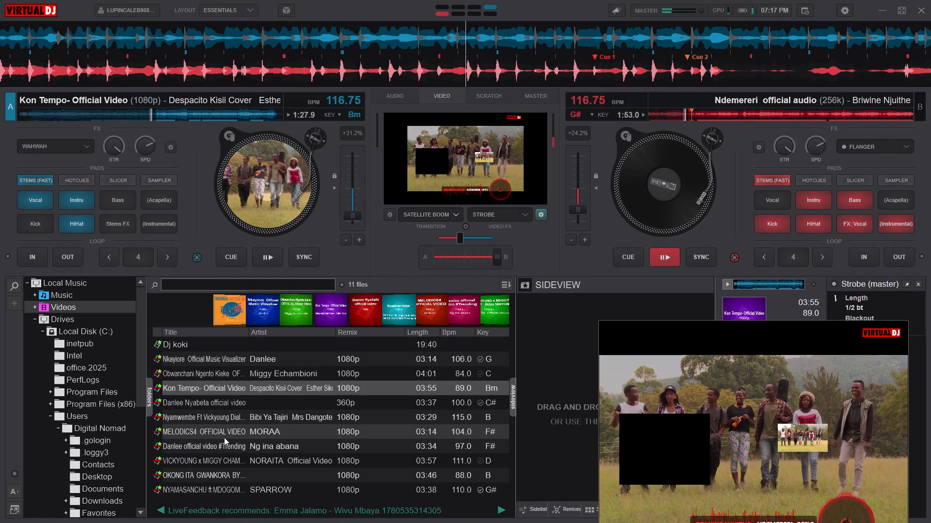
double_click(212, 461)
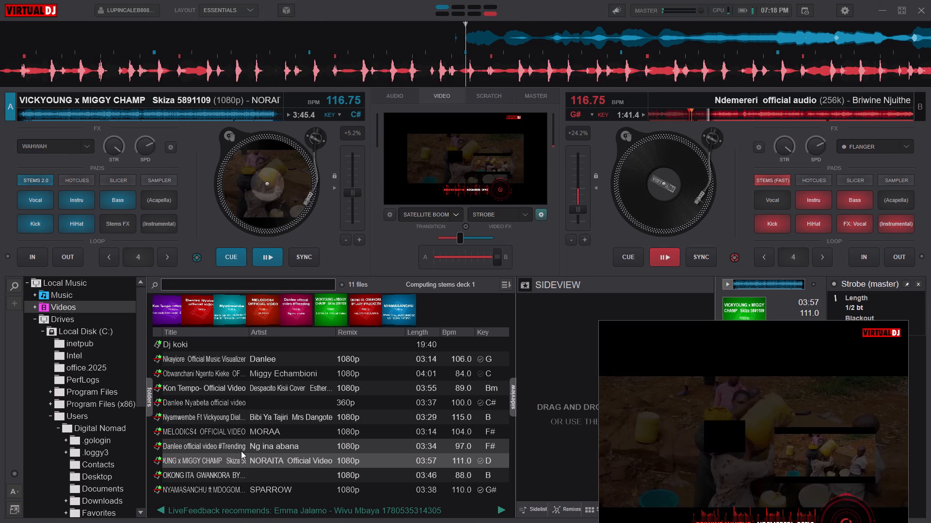
Search the Videos folder for "nya" and load the Nyamwembe video by Bibi Ya Tajiri onto deck A.
scroll(264, 485, "down", 1)
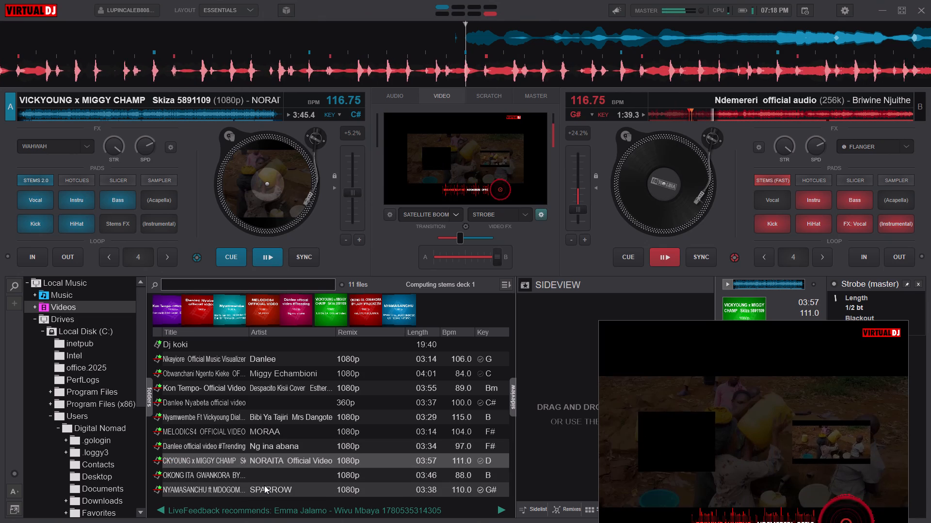
scroll(257, 366, "up", 2)
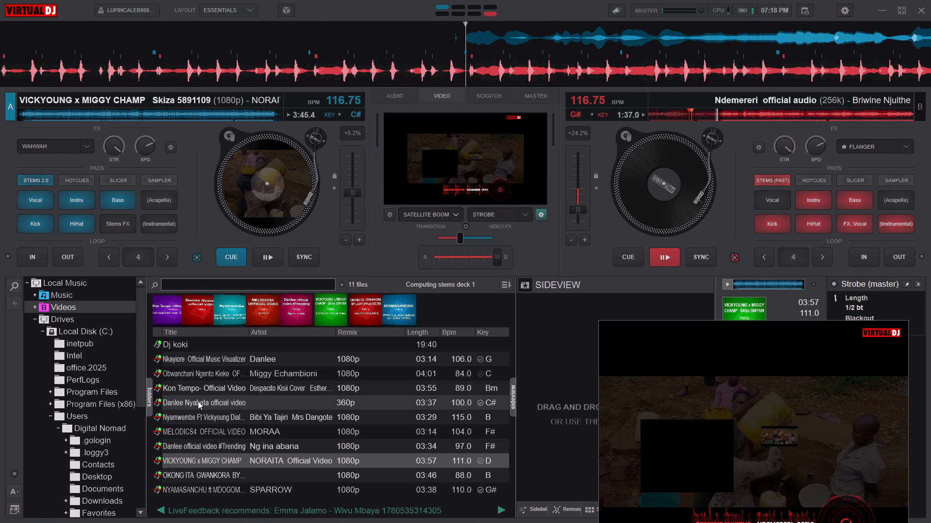
left_click(284, 283)
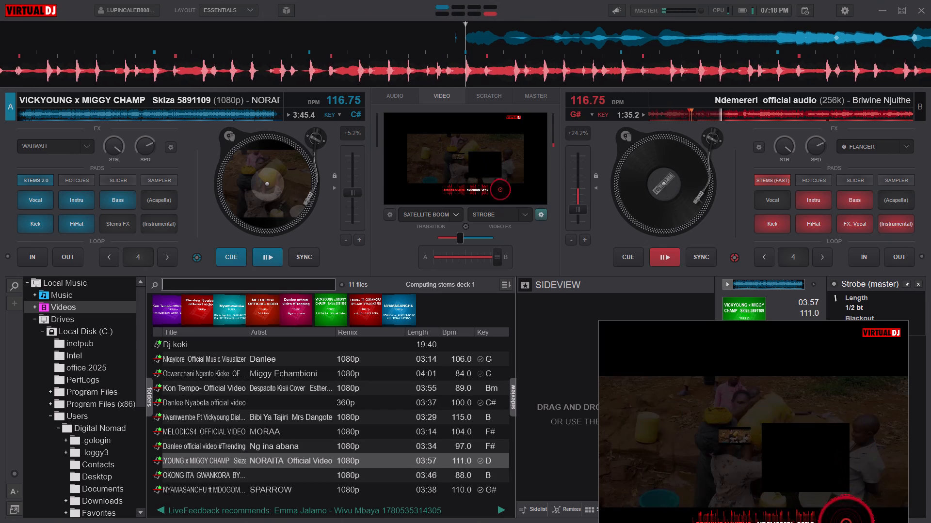
left_click(284, 283)
type("nya")
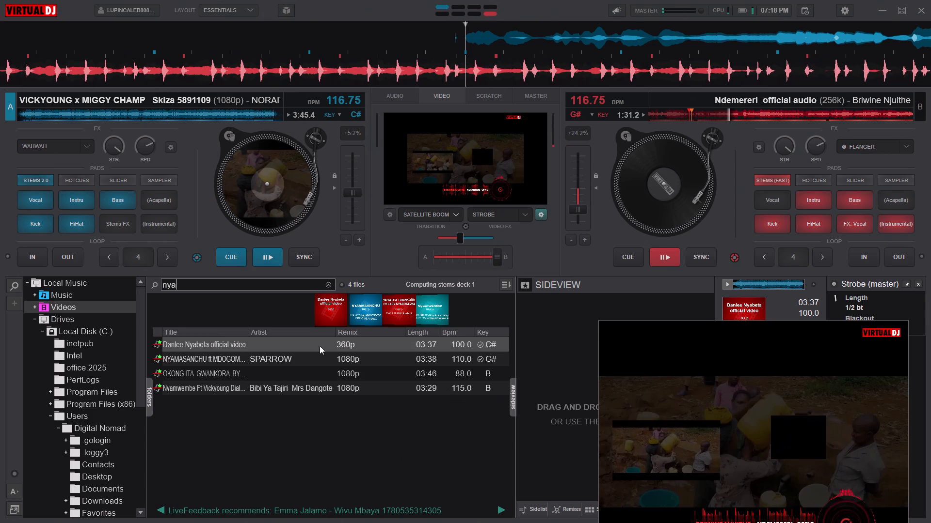
double_click(333, 385)
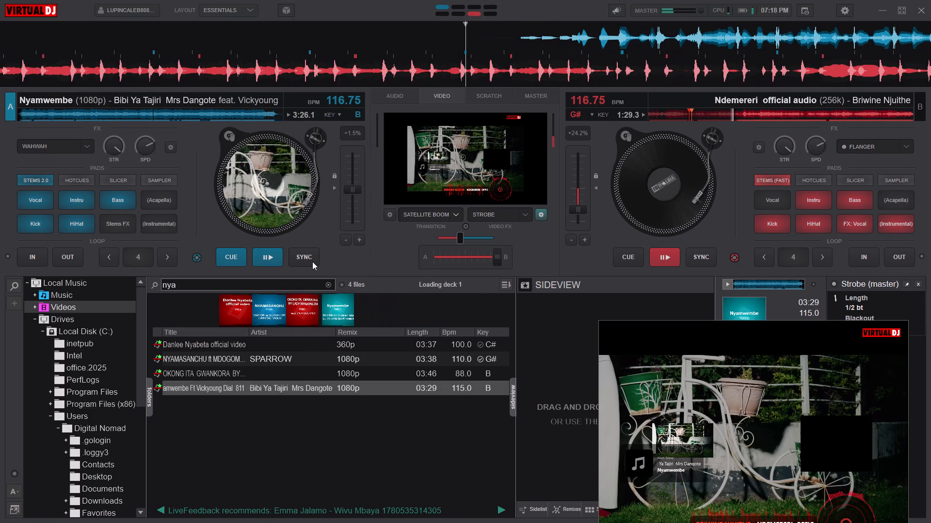
Start Nyamwembe playing on deck A and sync it to deck B.
left_click(310, 255)
left_click(272, 257)
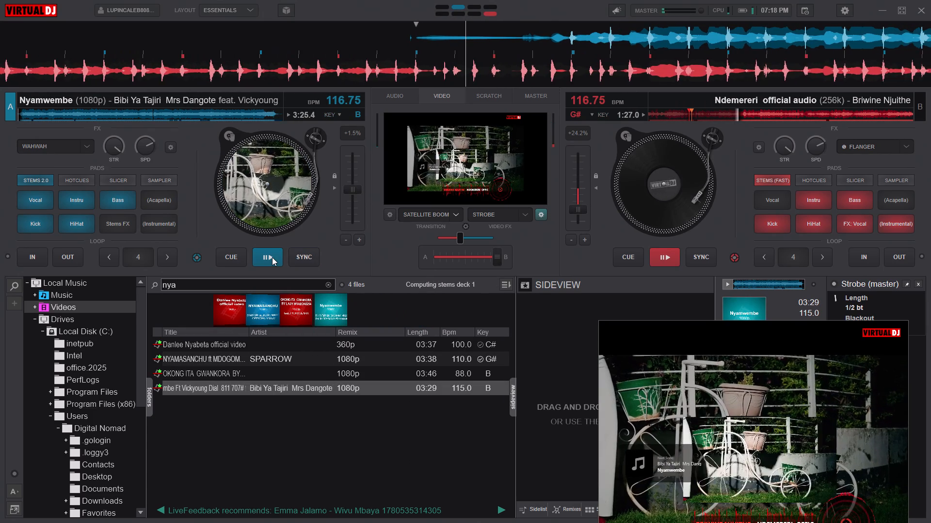
triple_click(305, 256)
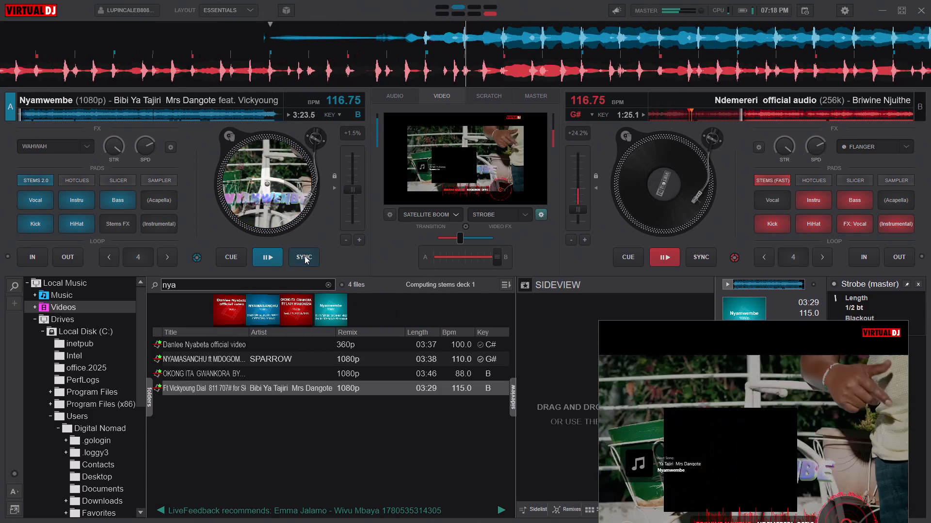
triple_click(305, 256)
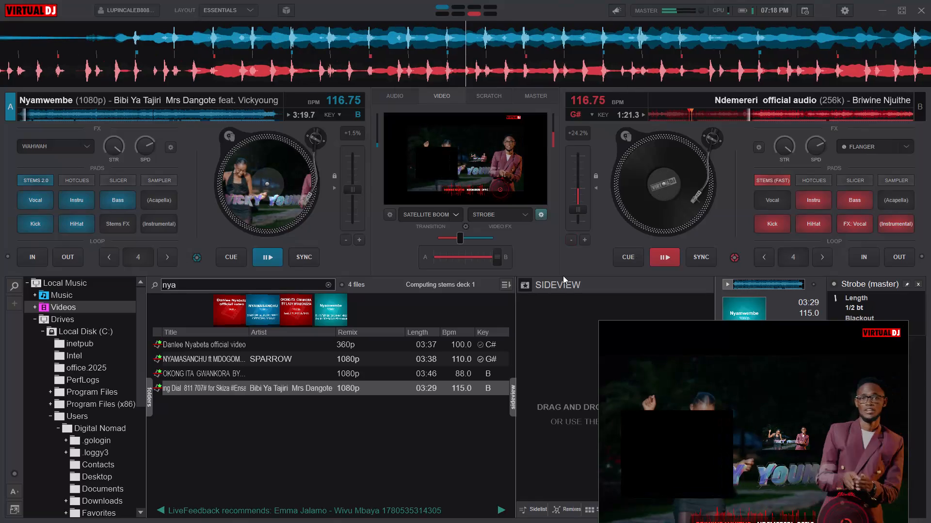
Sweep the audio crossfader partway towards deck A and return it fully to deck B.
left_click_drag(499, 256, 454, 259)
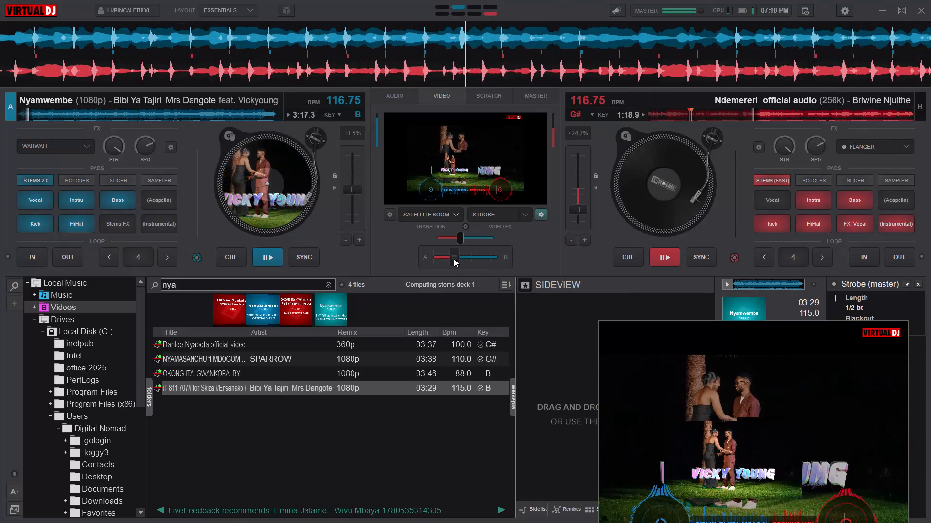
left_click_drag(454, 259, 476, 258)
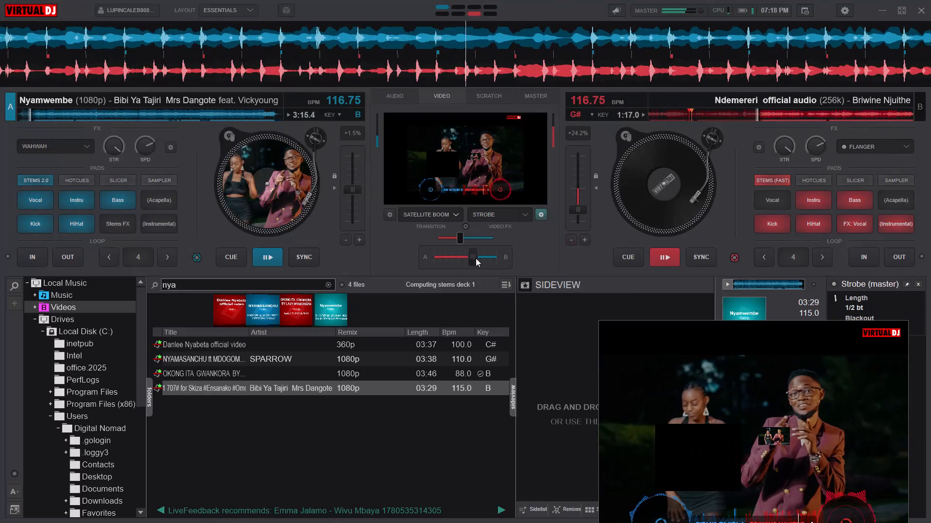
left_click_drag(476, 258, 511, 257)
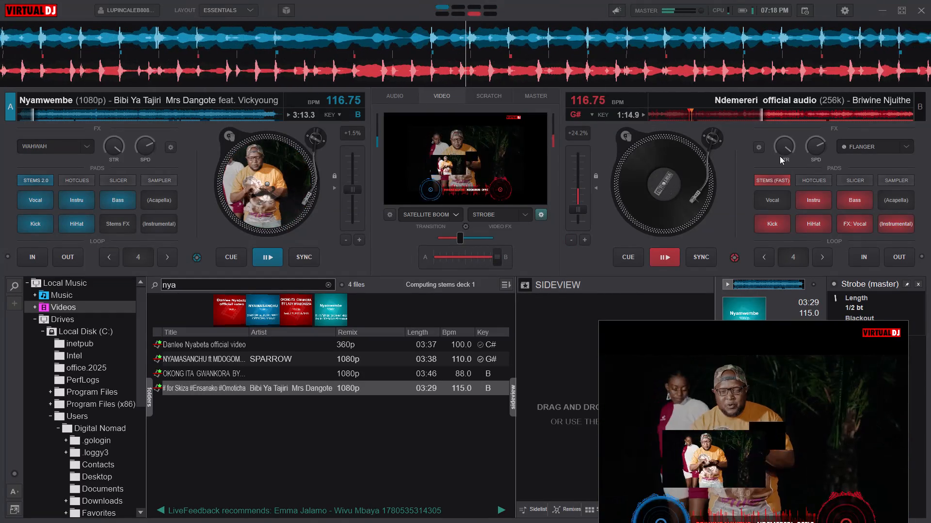
Rewind deck B's Ndemereri track to near its start and sync it to deck A.
left_click_drag(762, 109, 573, 130)
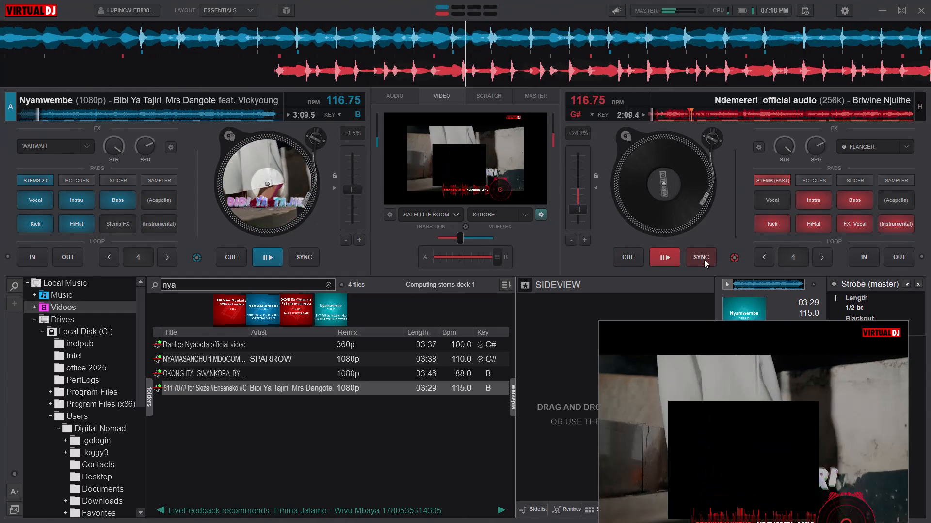
left_click(704, 260)
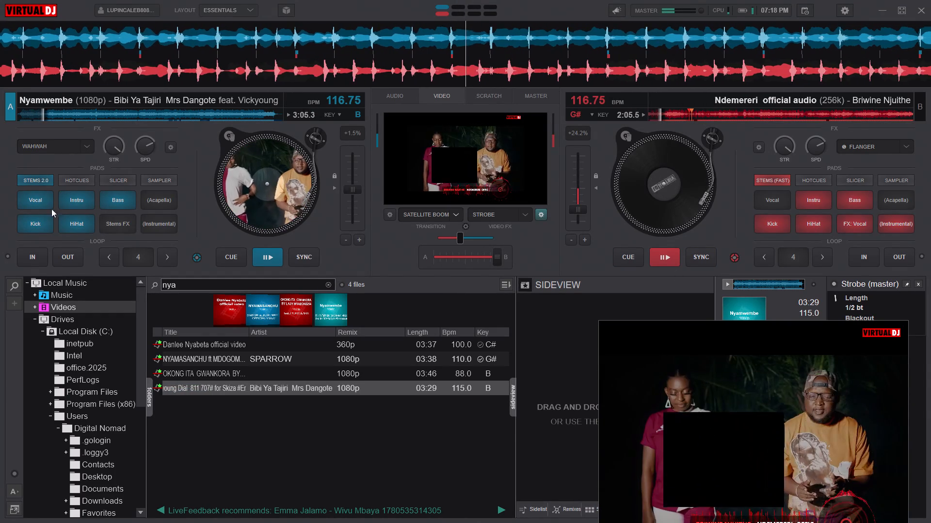
Drop the kick stem out of Nyamwembe on deck A, dismiss the stems preparation dialog, and bring the kick back in.
left_click(26, 226)
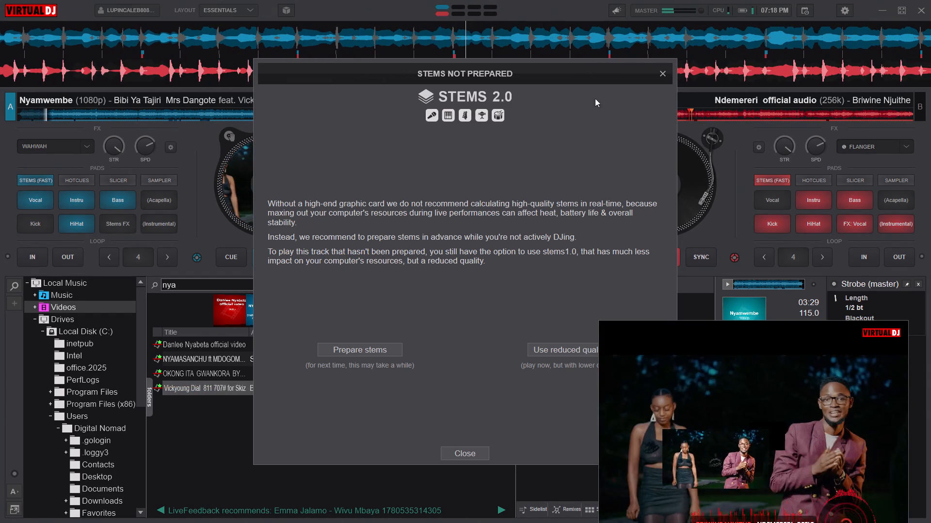
left_click(663, 67)
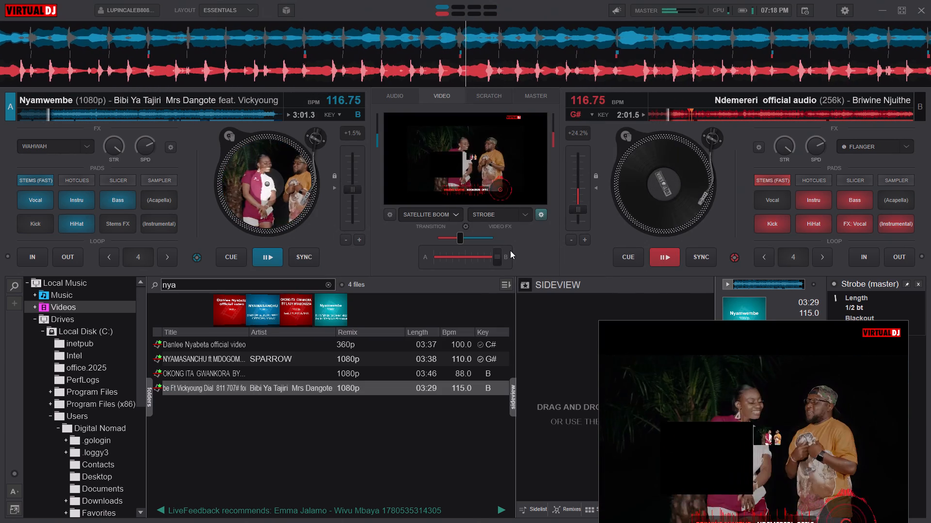
left_click(42, 223)
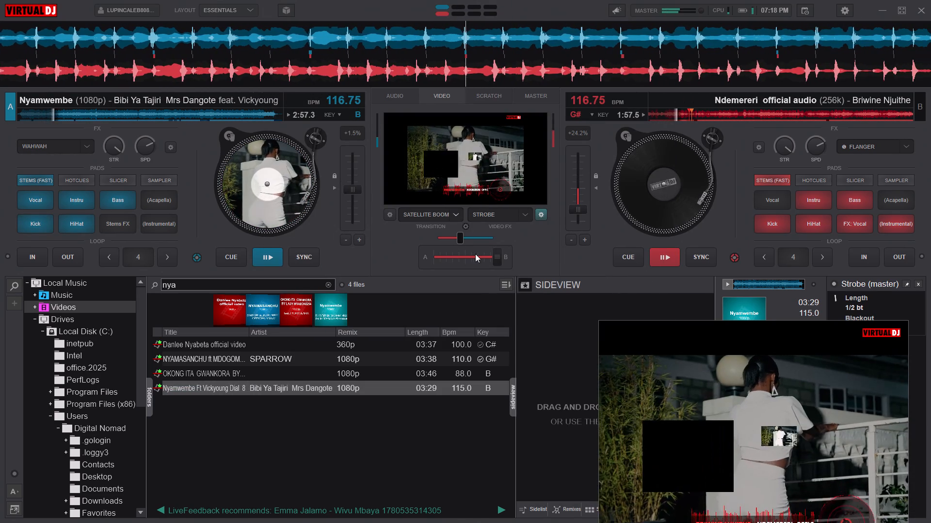
Shift the video crossfader partway towards deck B, just past the centre.
left_click(473, 237)
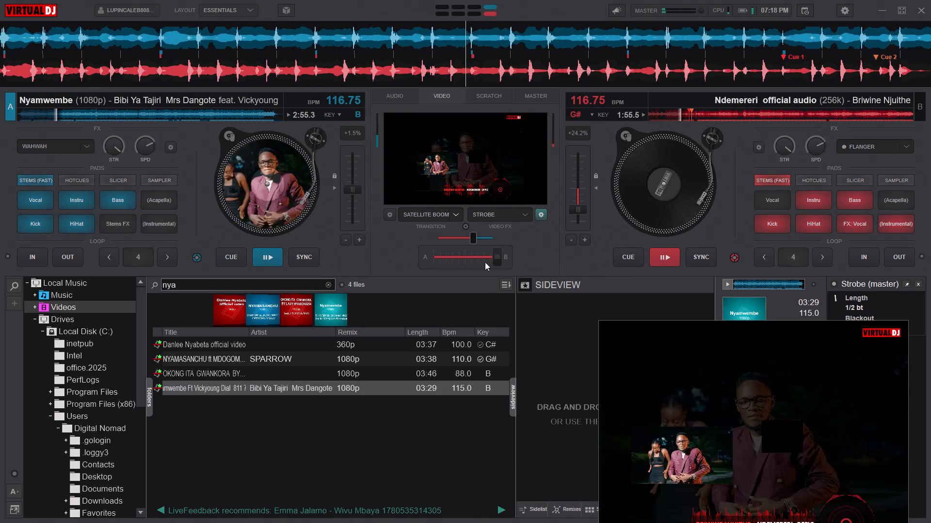
Fade the audio crossfader gradually from deck B's Ndemereri fully over to deck A's Nyamwembe.
left_click(486, 257)
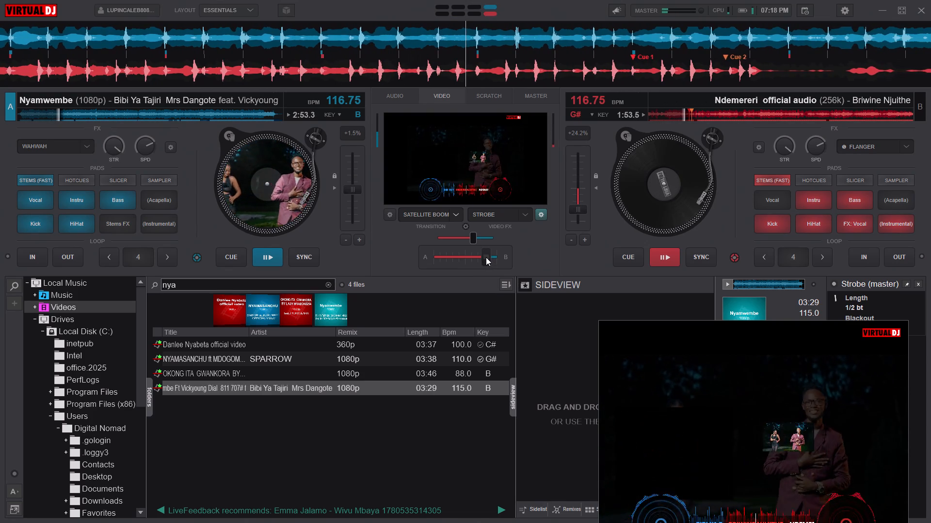
left_click(479, 256)
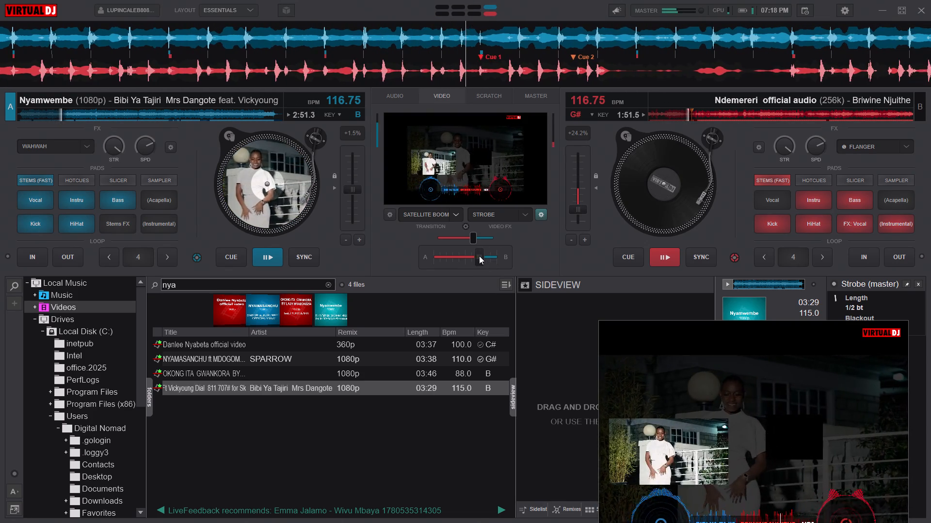
left_click(471, 256)
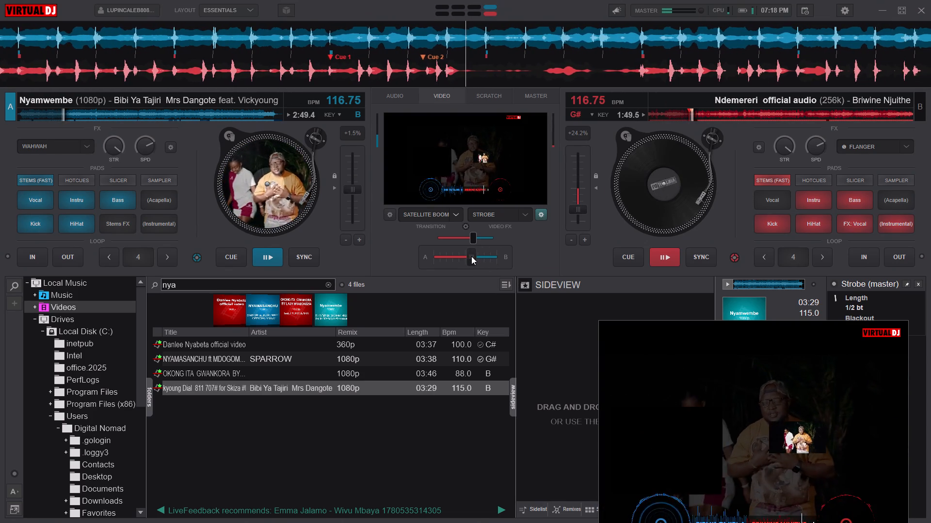
left_click(453, 256)
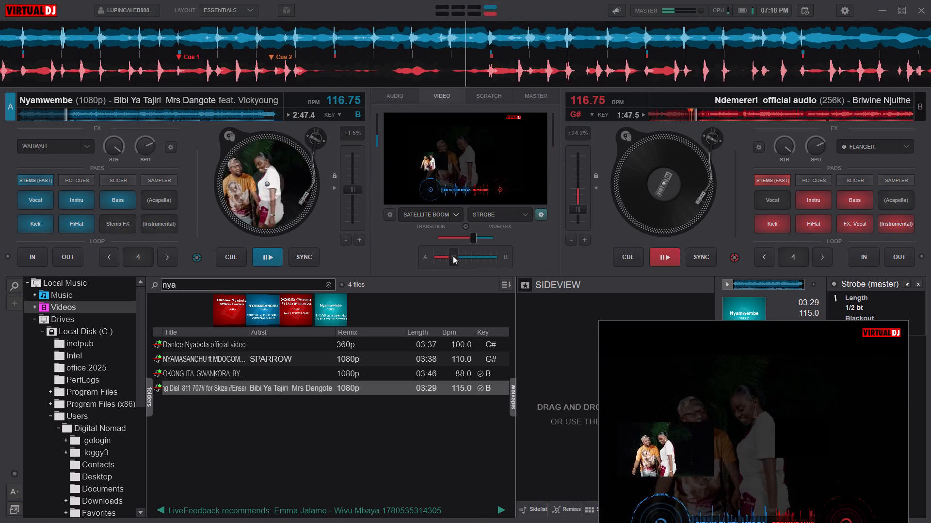
left_click(442, 256)
left_click_drag(441, 255, 411, 255)
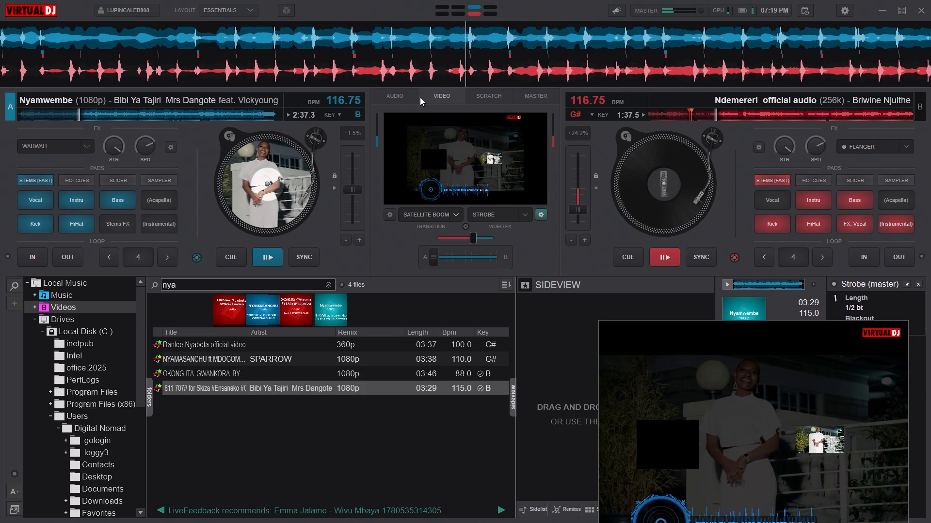
Deactivate the master video output.
left_click(455, 164)
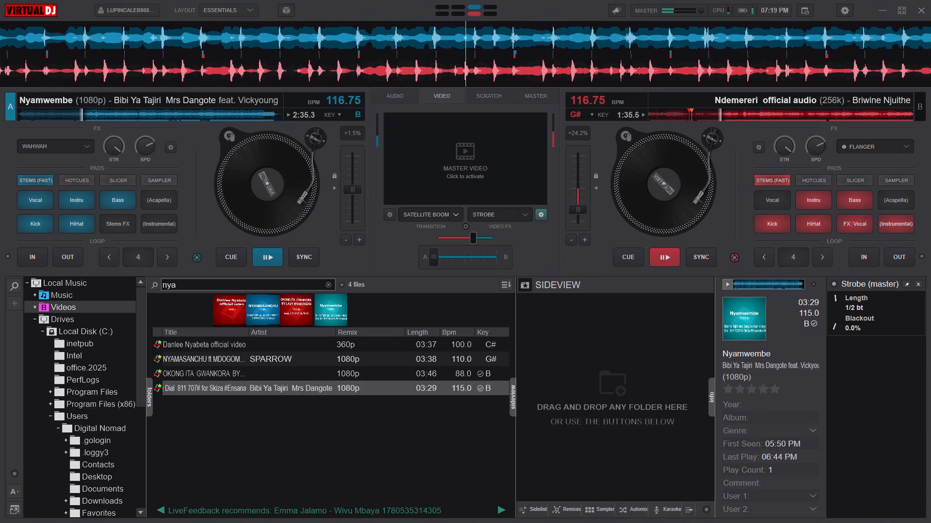
Pause Nyamwembe on deck A.
left_click(266, 262)
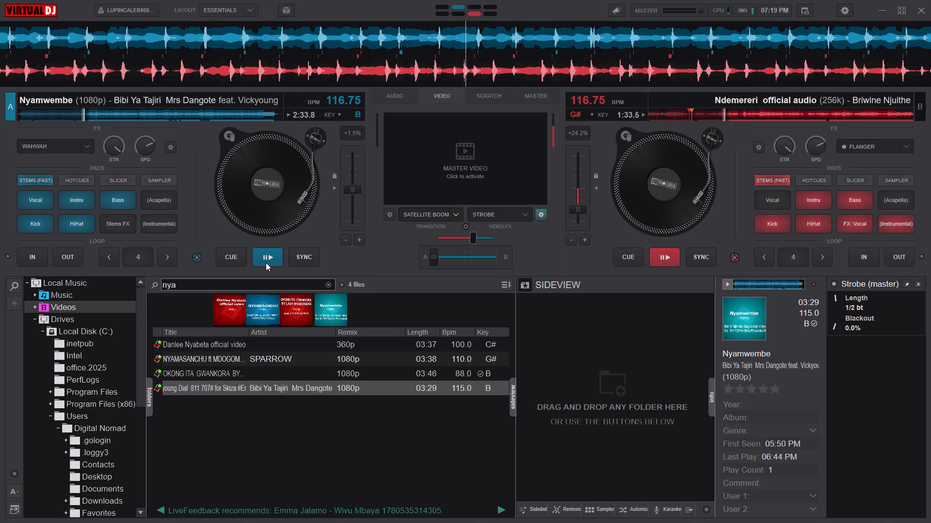
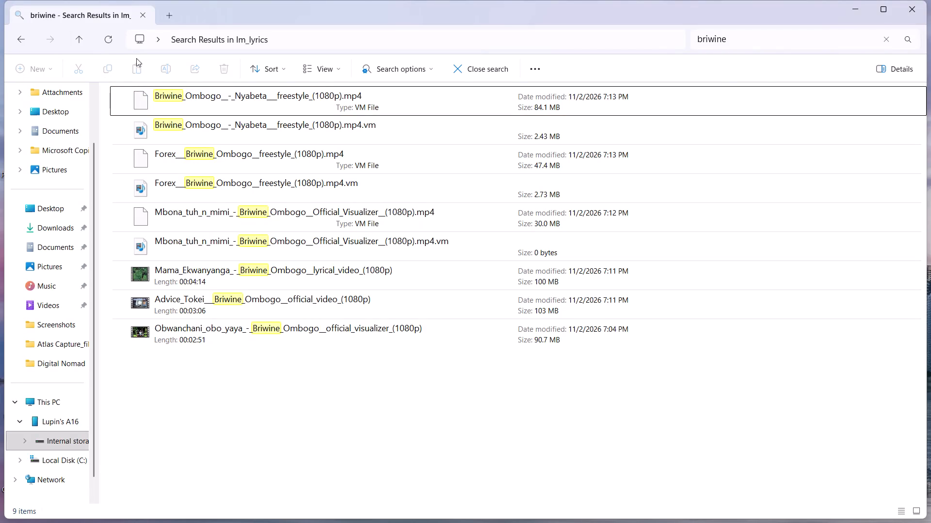
Refresh the briwine search results in lm_lyrics and copy all six video files into the Videos folder.
left_click(112, 42)
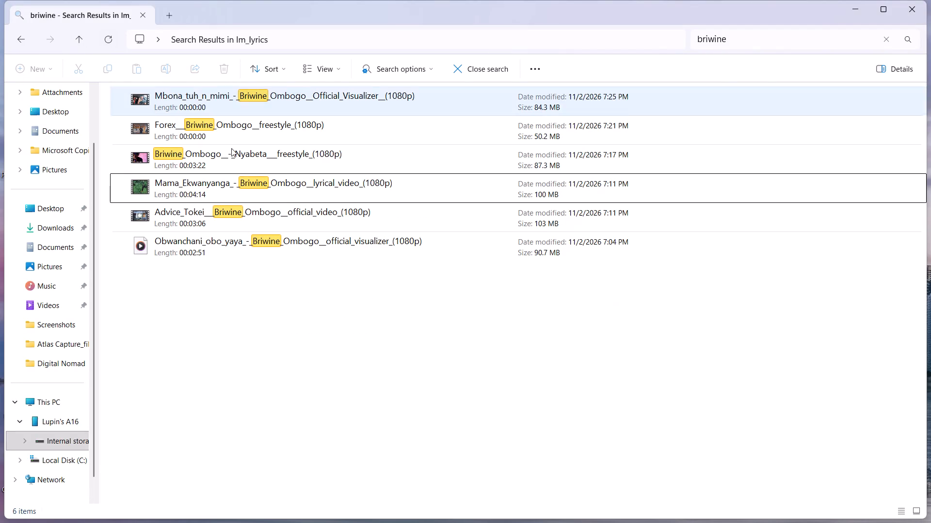
left_click_drag(290, 282, 168, 112)
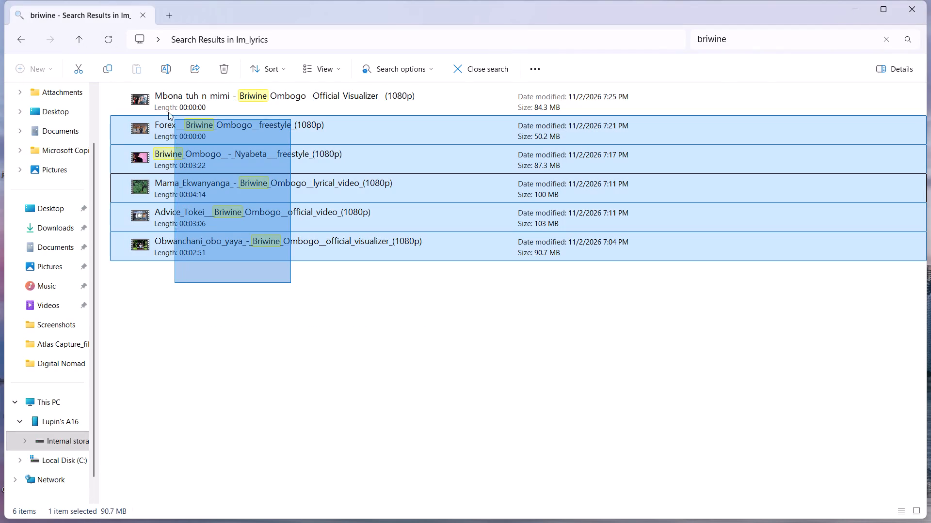
left_click_drag(168, 112, 155, 101)
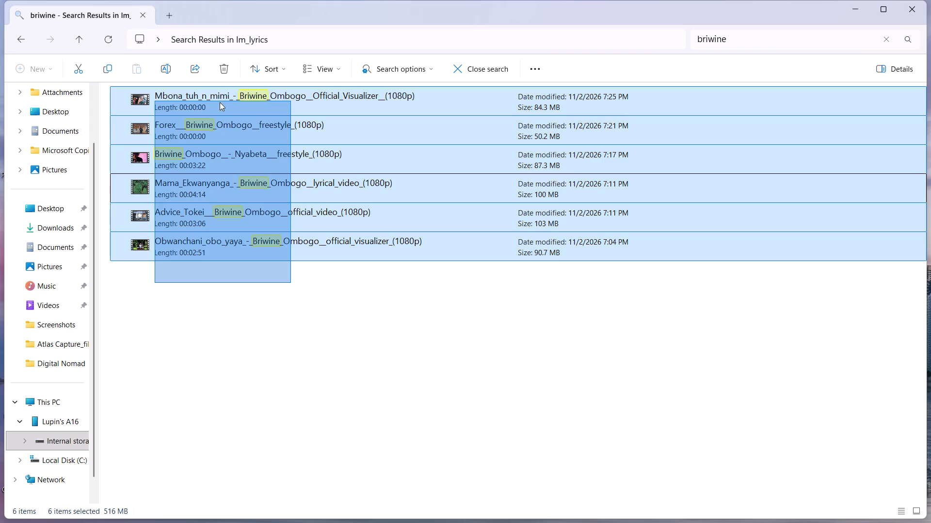
left_click_drag(220, 102, 93, 211)
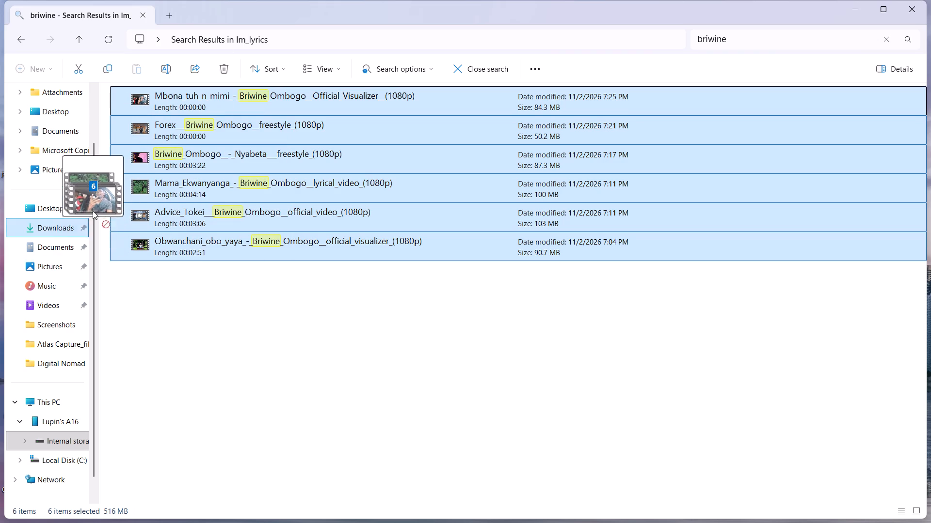
left_click_drag(93, 211, 186, 115)
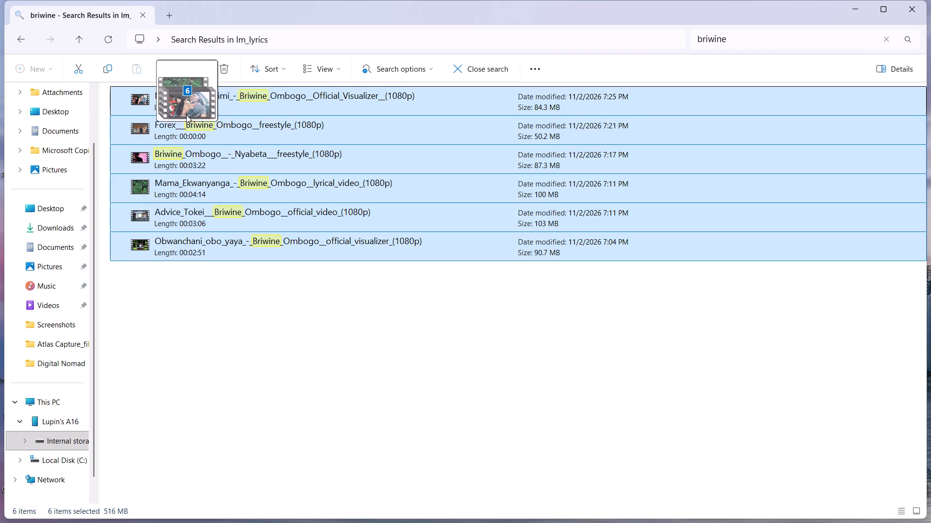
left_click_drag(186, 115, 91, 305)
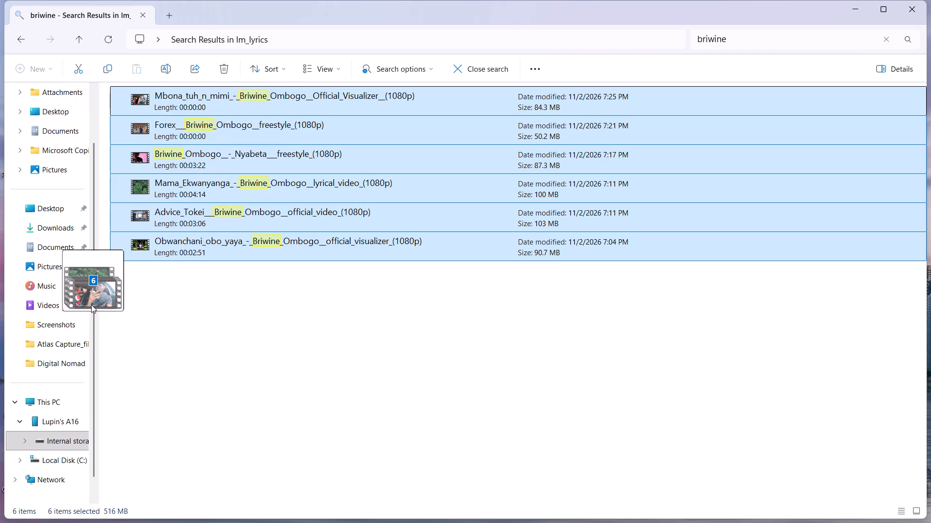
left_click_drag(91, 305, 84, 306)
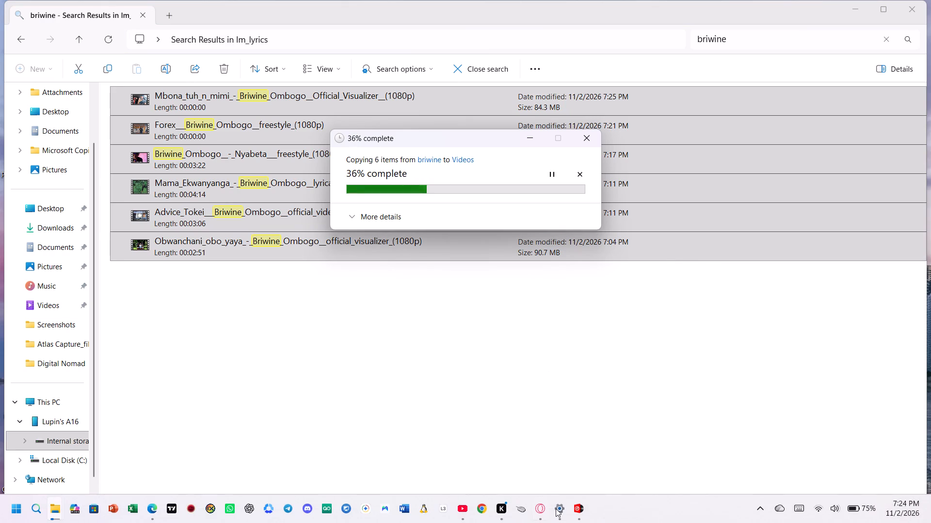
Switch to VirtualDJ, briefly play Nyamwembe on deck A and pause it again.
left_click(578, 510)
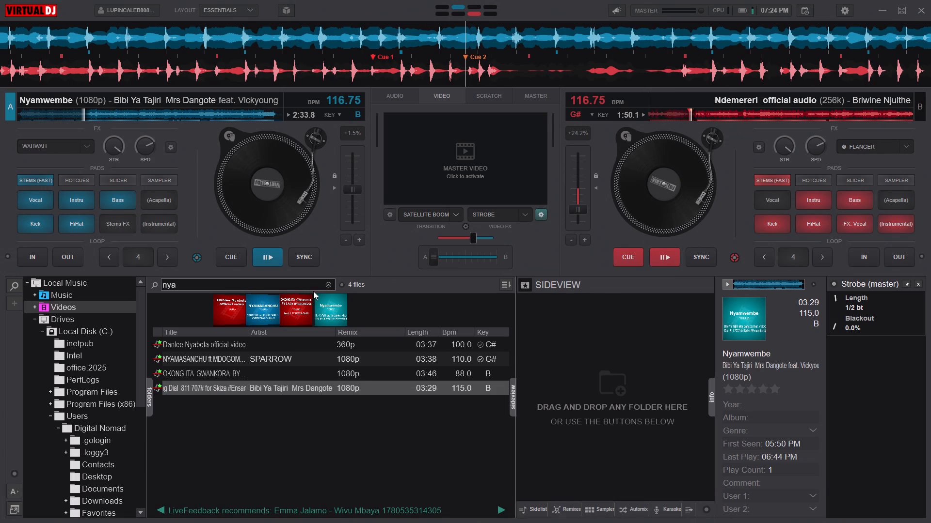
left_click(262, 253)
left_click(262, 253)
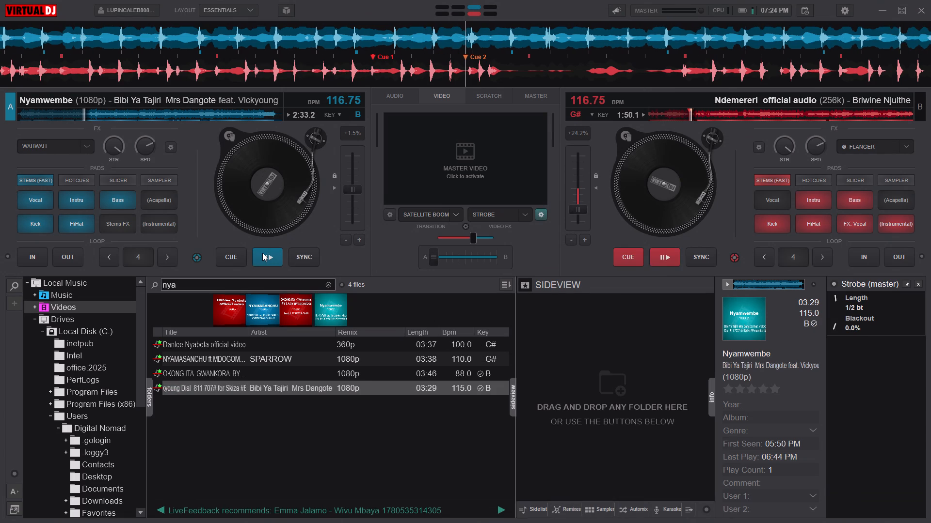
Minimize VirtualDJ to return to the briwine search results, lower the system volume to 28 and deselect the copied videos.
left_click(879, 12)
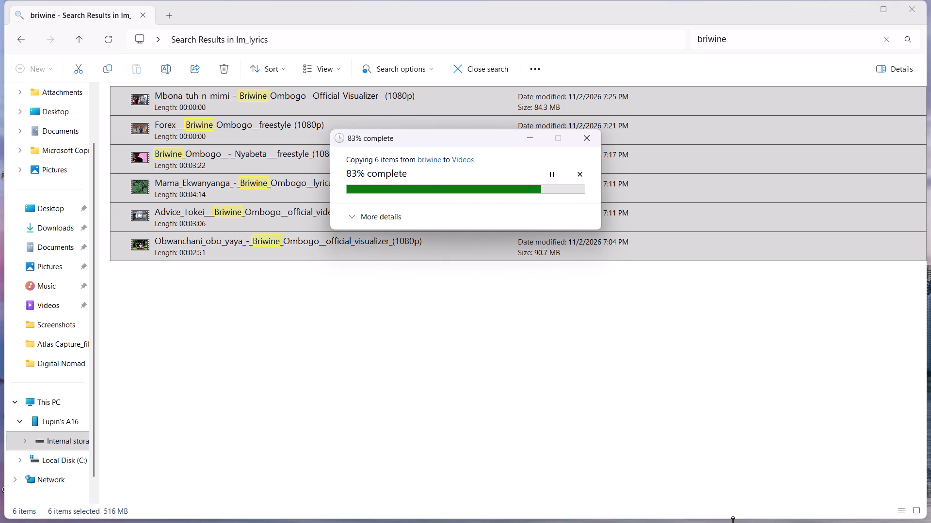
left_click(835, 512)
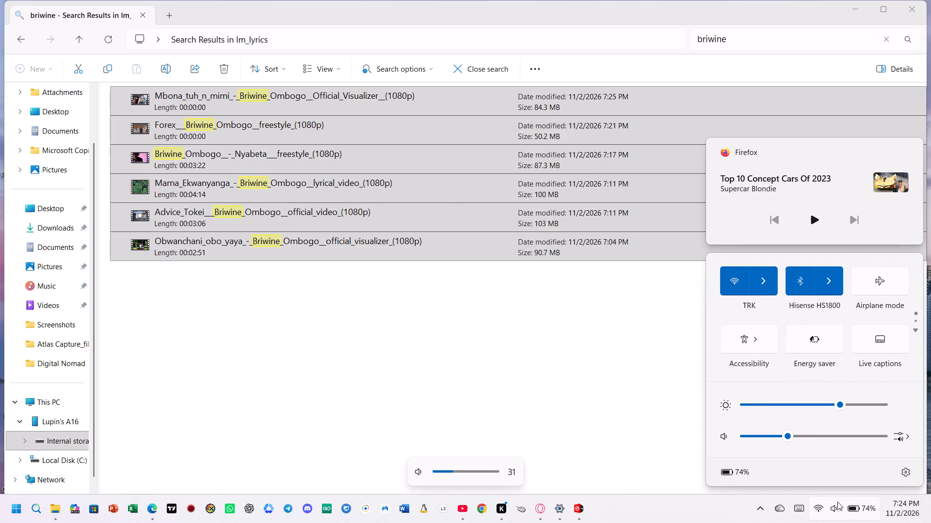
left_click(617, 418)
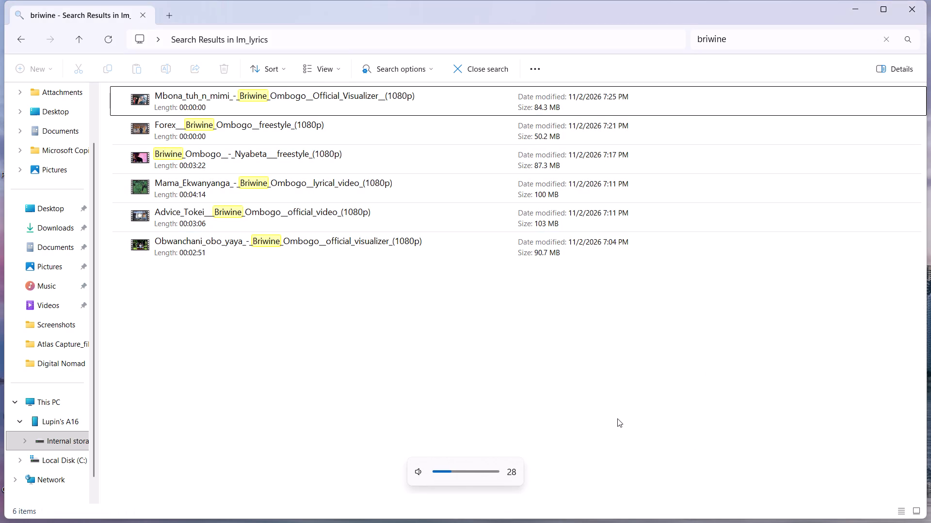
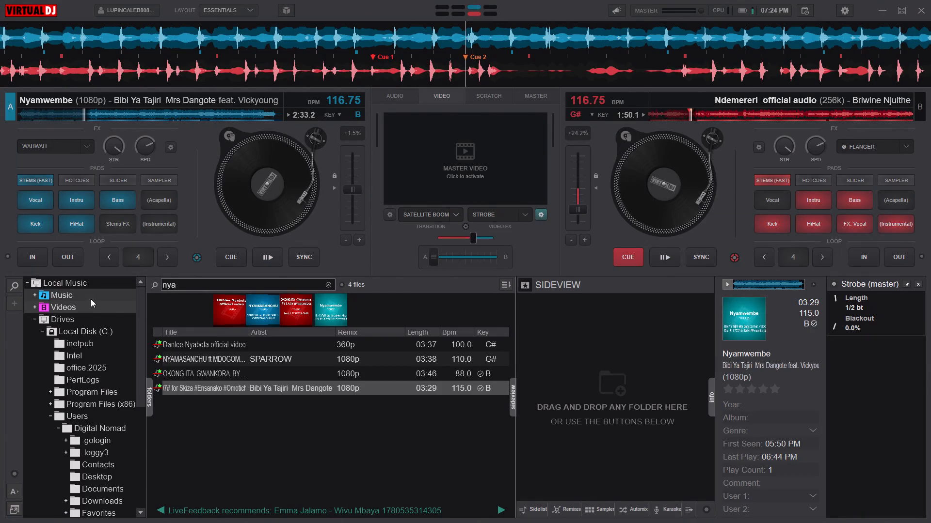
Open the Videos folder in the browser and search it for "briwine".
left_click(91, 299)
left_click(83, 304)
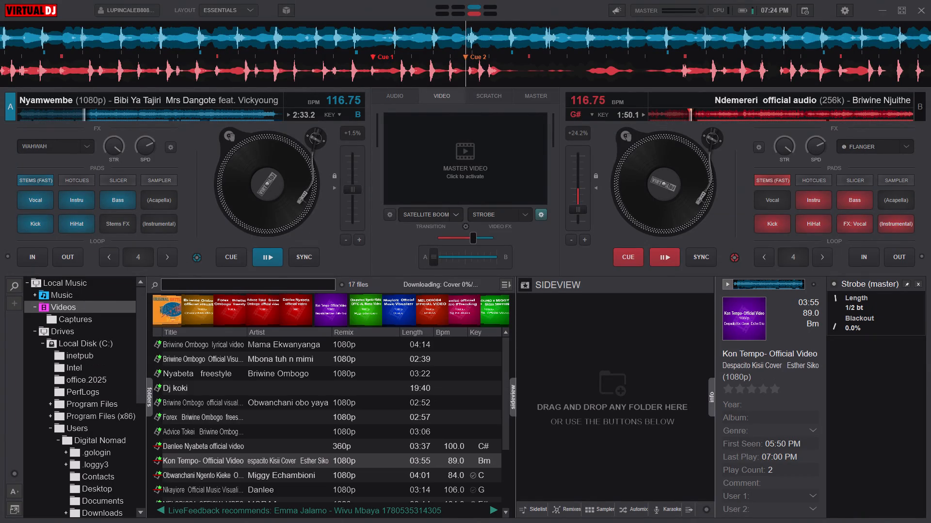
left_click(190, 283)
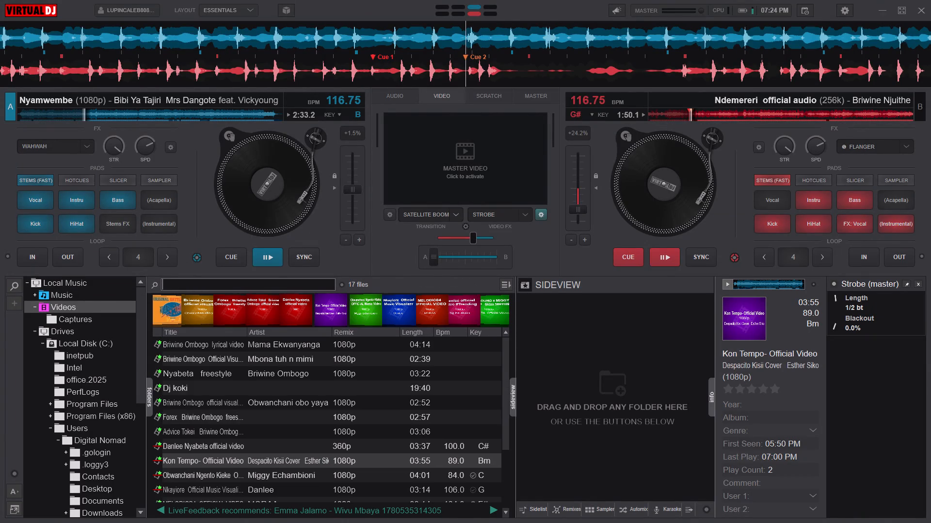
left_click(190, 283)
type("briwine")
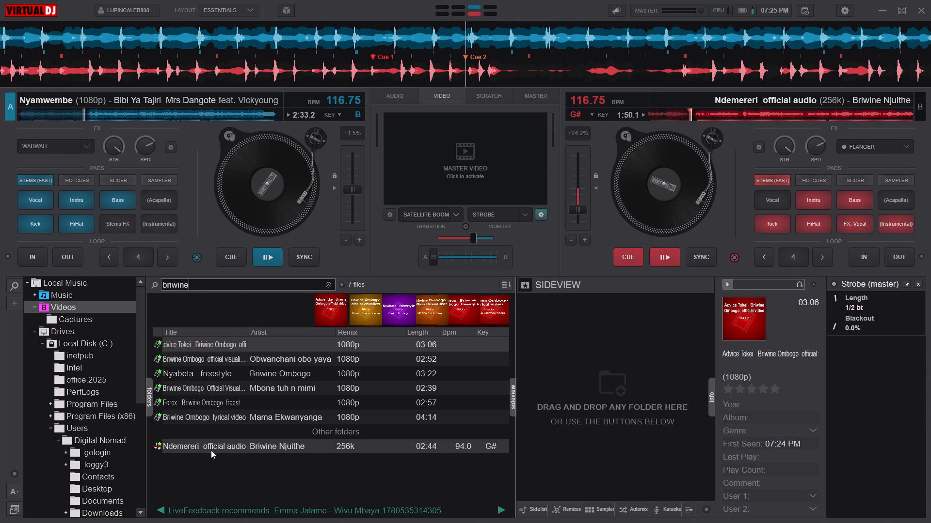
Load the Advice Tokei official video from the briwine search results onto deck A.
double_click(230, 443)
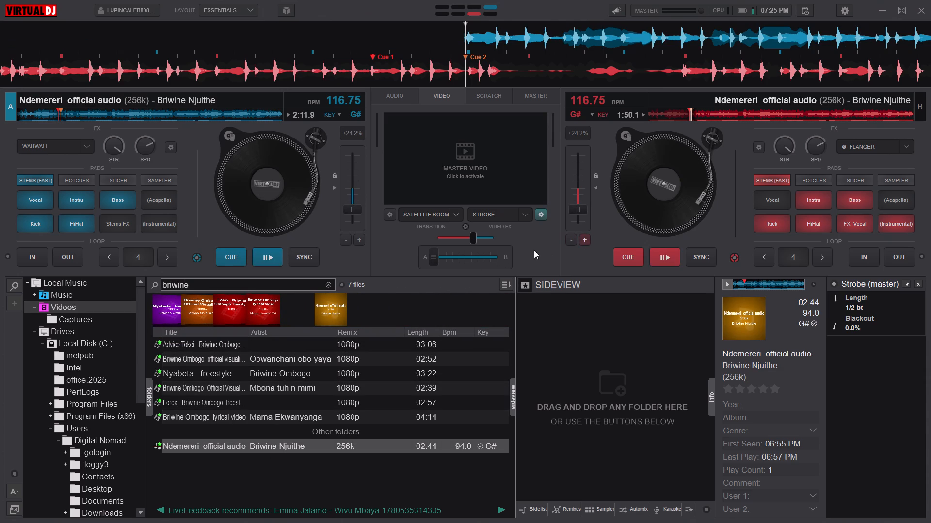
double_click(234, 347)
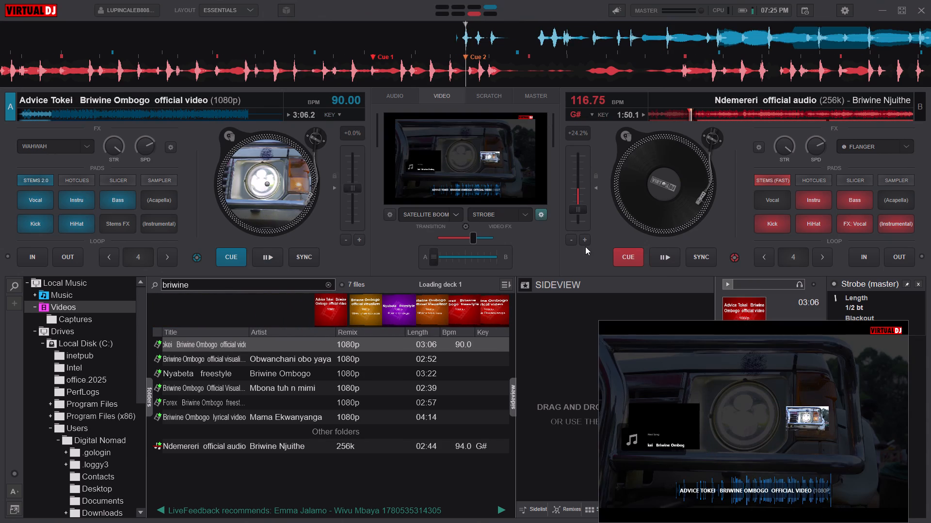
Briefly play Ndemereri on deck B and pause it again.
left_click(669, 259)
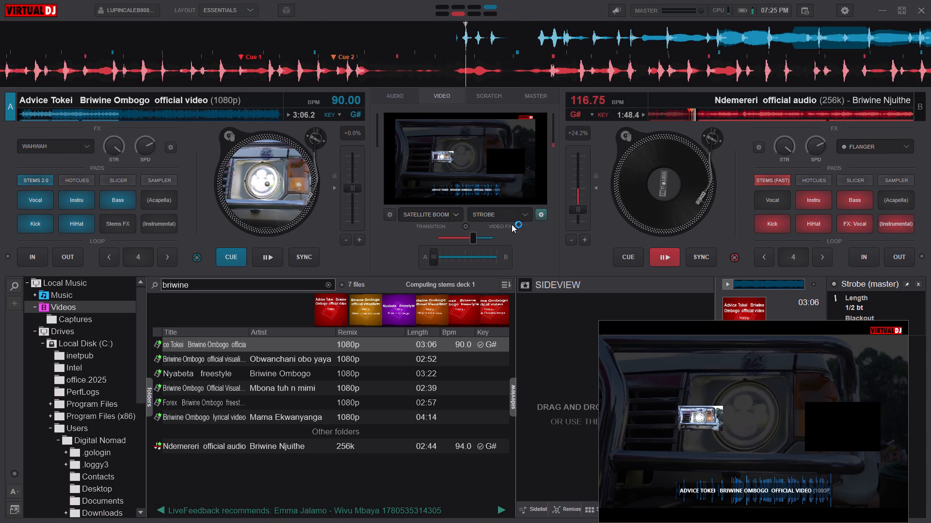
left_click(672, 261)
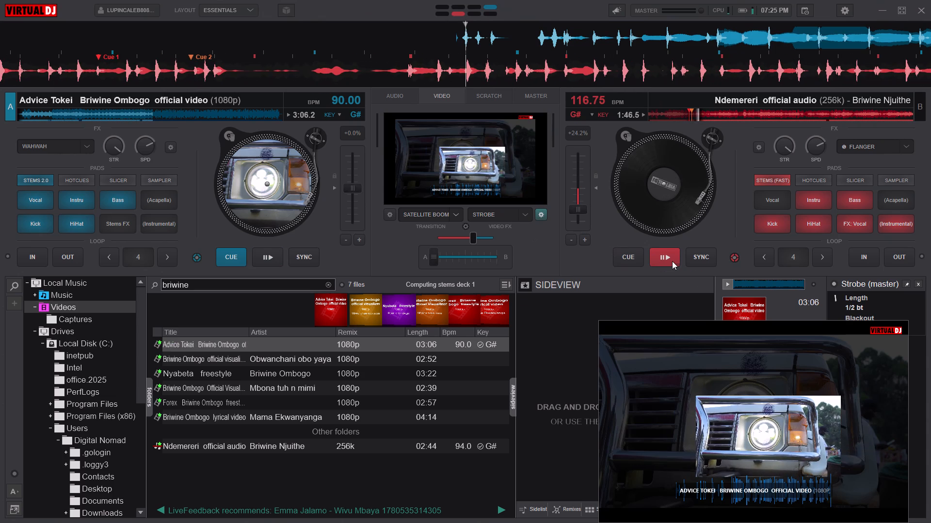
Play Advice Tokei on deck A with both crossfaders moved fully to deck B, and raise its tempo to +14.8%.
left_click_drag(477, 257, 553, 255)
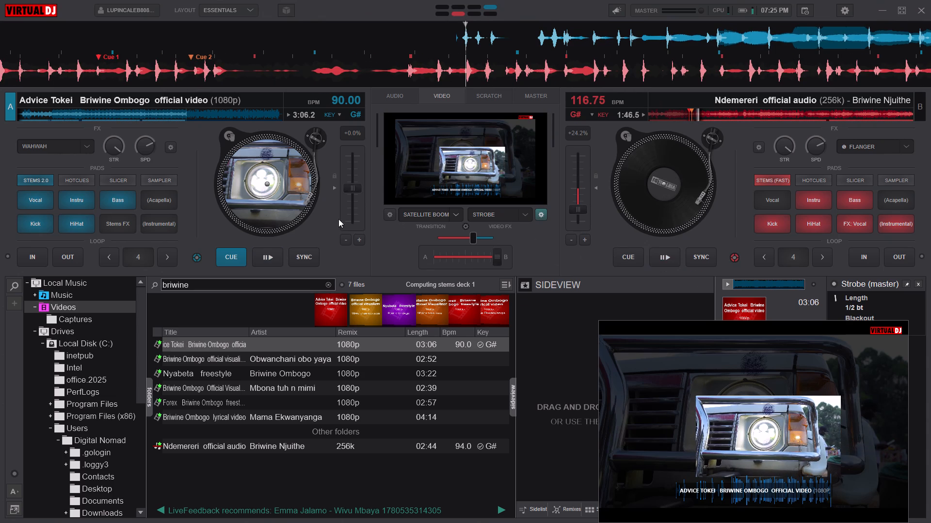
left_click(264, 254)
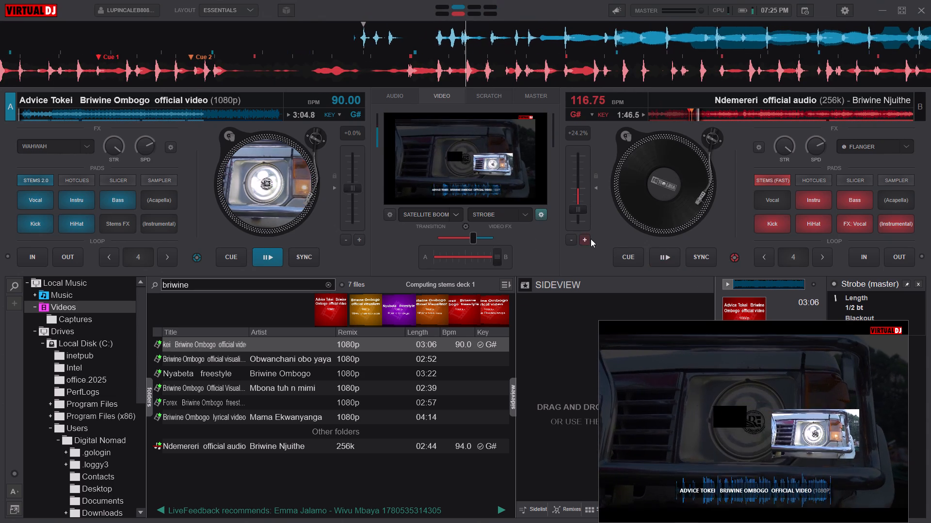
left_click_drag(475, 236, 555, 239)
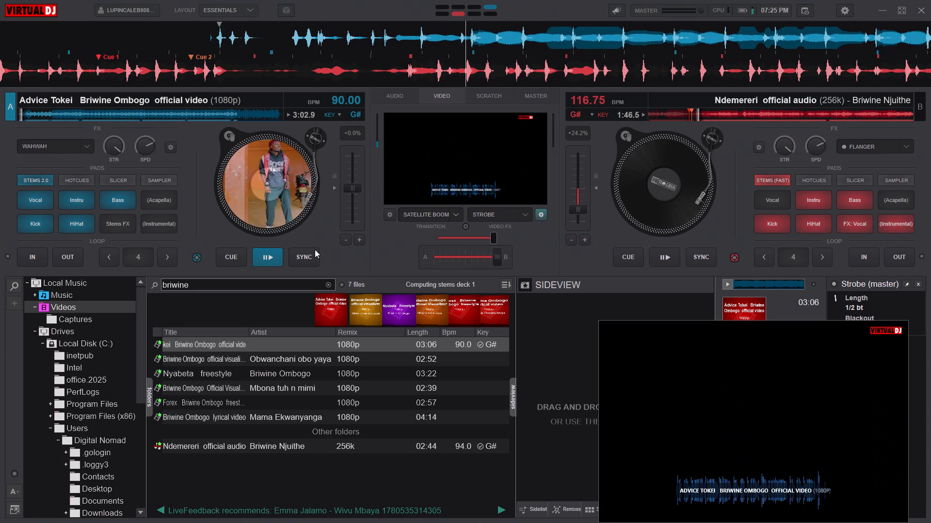
left_click(353, 201)
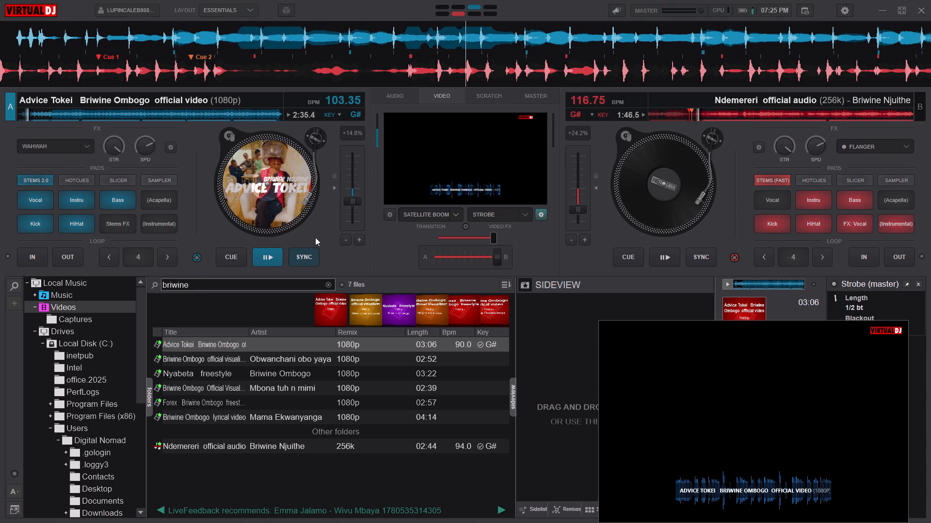
Bring the video crossfader back toward deck A, to 34%.
left_click(442, 92)
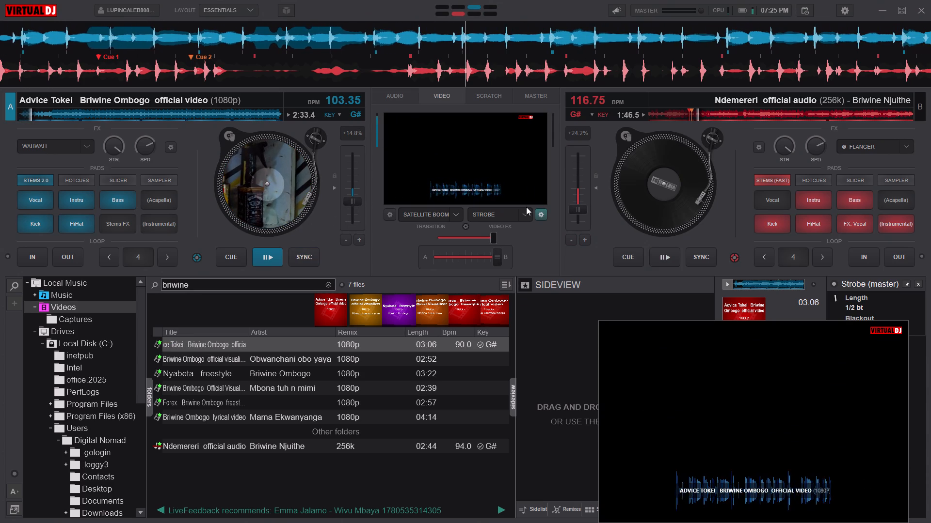
left_click(479, 236)
left_click_drag(478, 237, 477, 237)
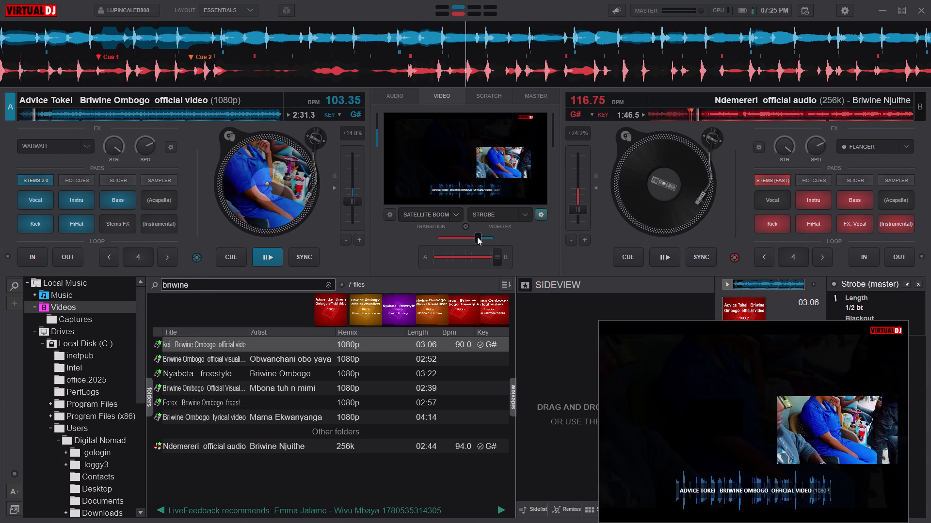
left_click_drag(477, 237, 456, 237)
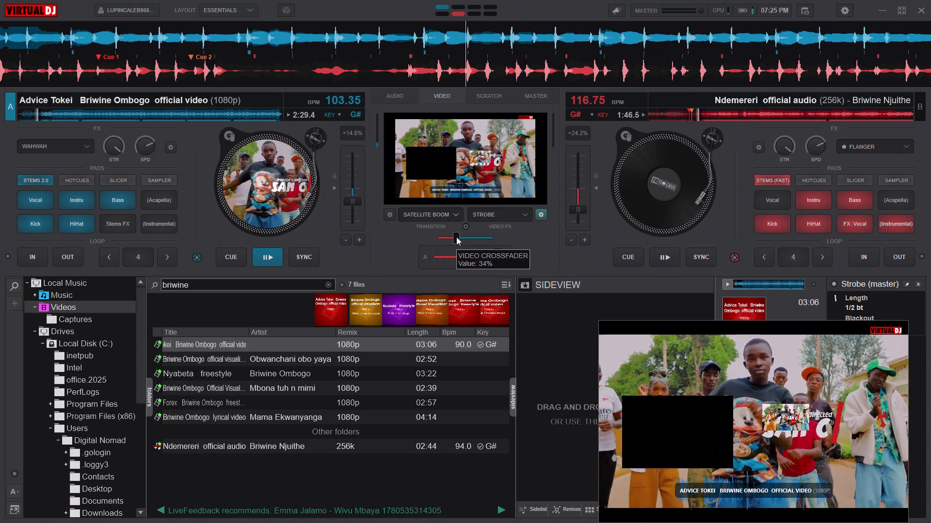
Sync Ndemereri on deck B to deck A and play it alongside, with the audio crossfader eased slightly back from B.
left_click(706, 261)
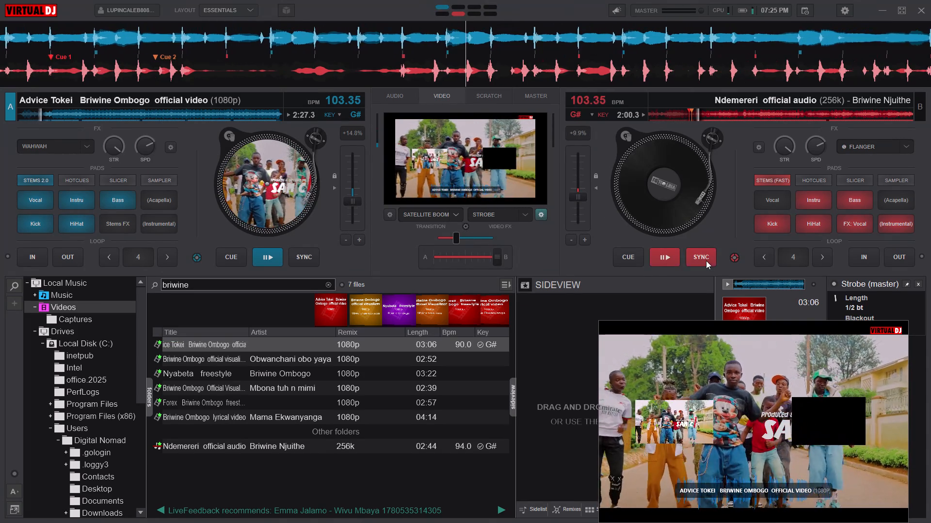
left_click(671, 259)
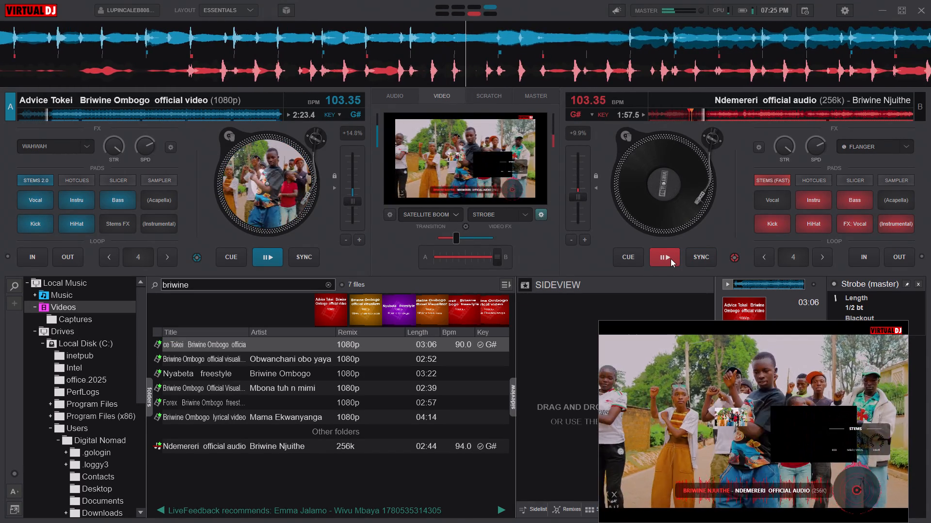
left_click(707, 257)
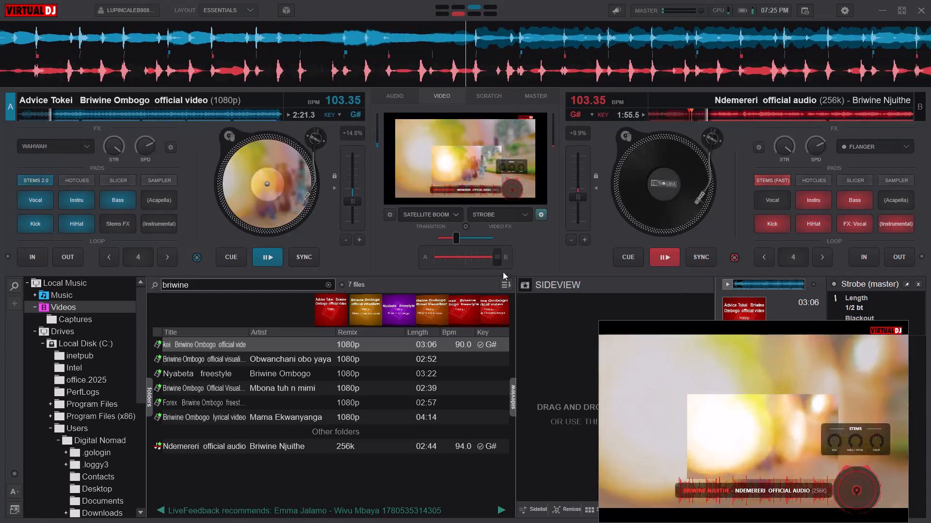
left_click(480, 258)
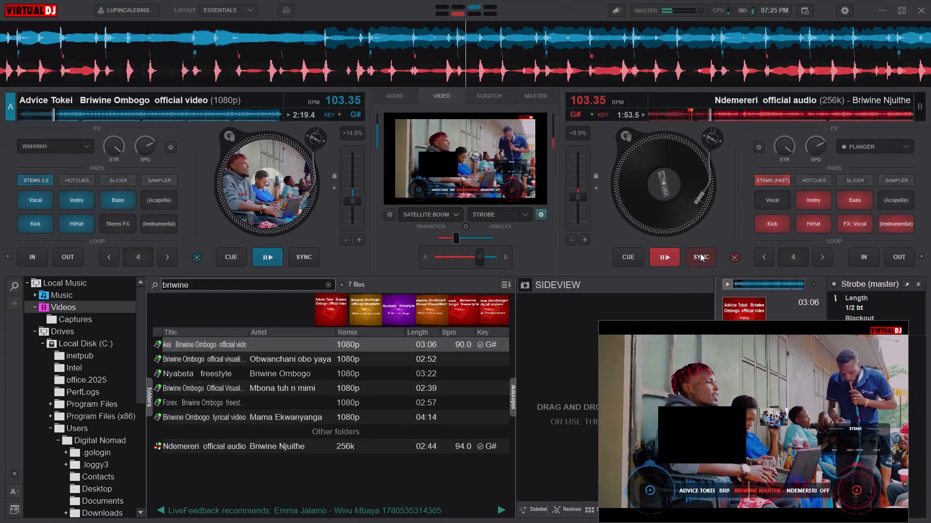
left_click(703, 254)
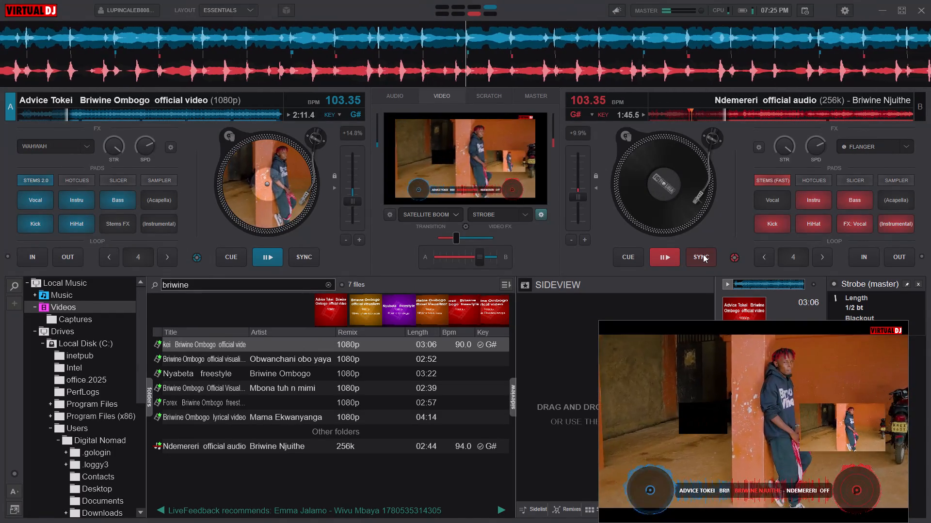
left_click(706, 258)
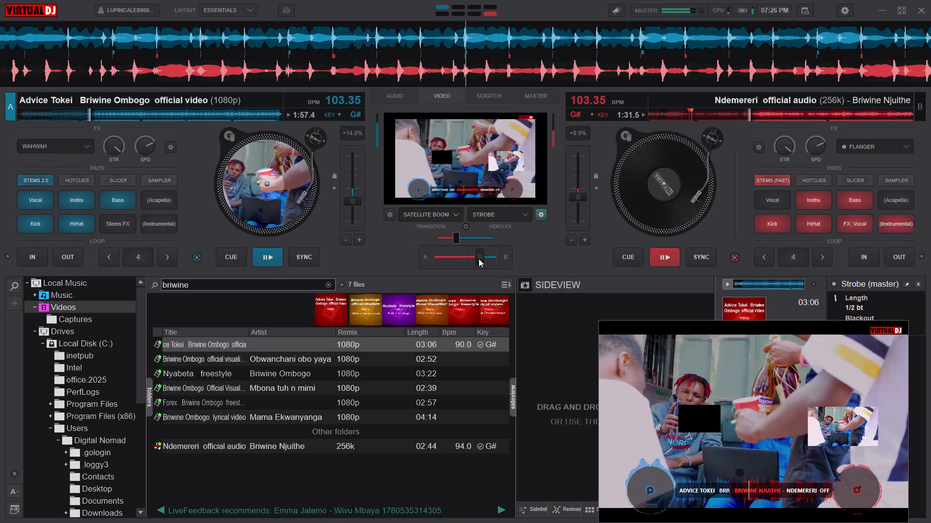
left_click(486, 259)
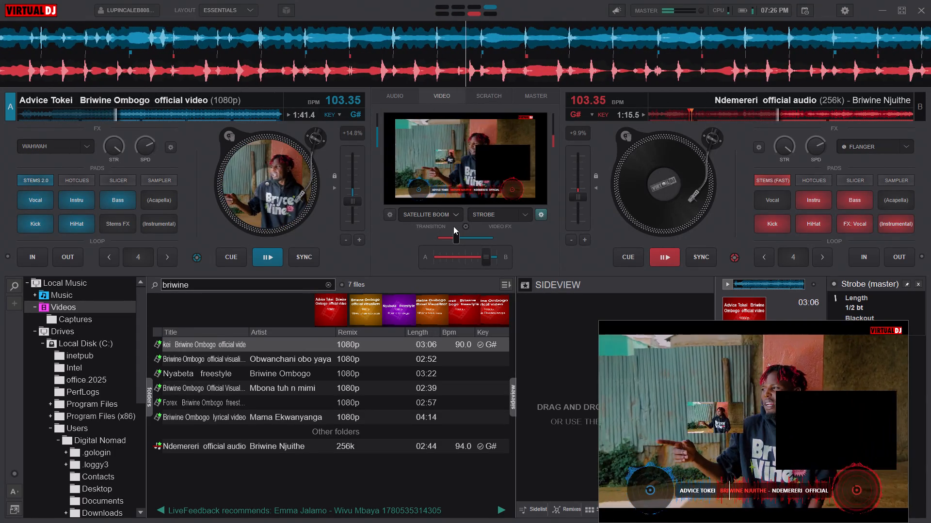
Try the Scrolling Slice video transition, switch to Satellite, and shift the video crossfader slightly further toward deck A.
left_click(456, 216)
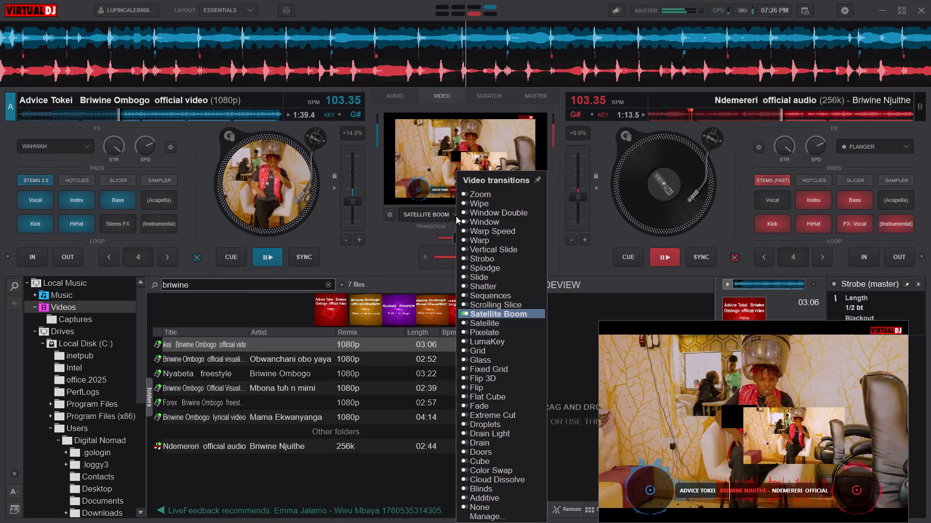
left_click(507, 306)
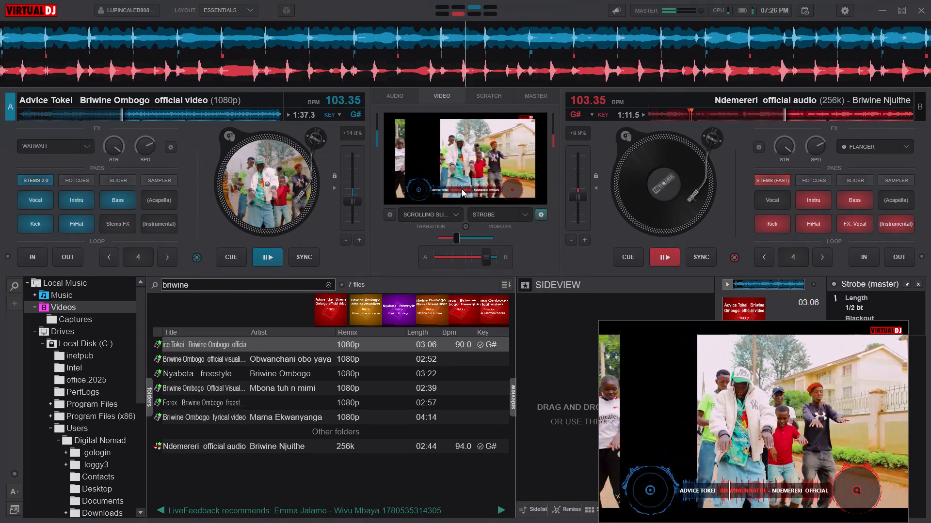
left_click(457, 212)
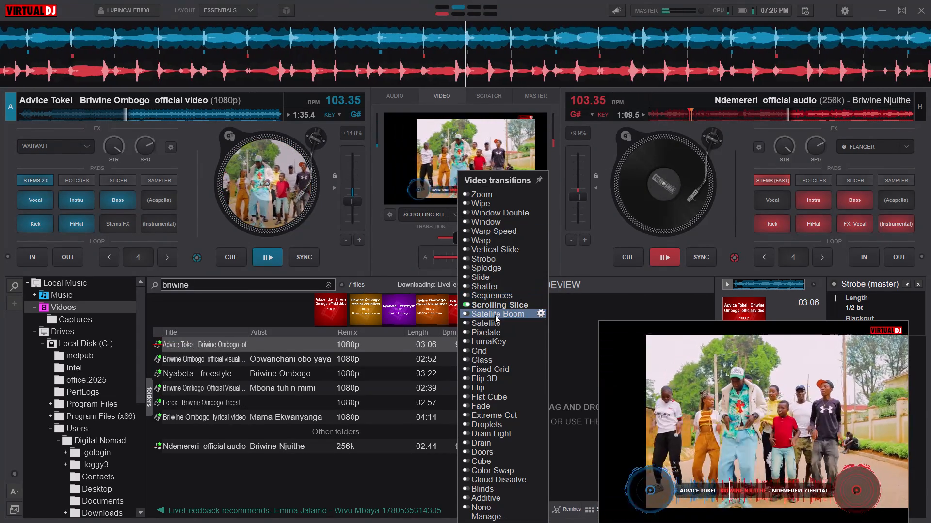
left_click(494, 324)
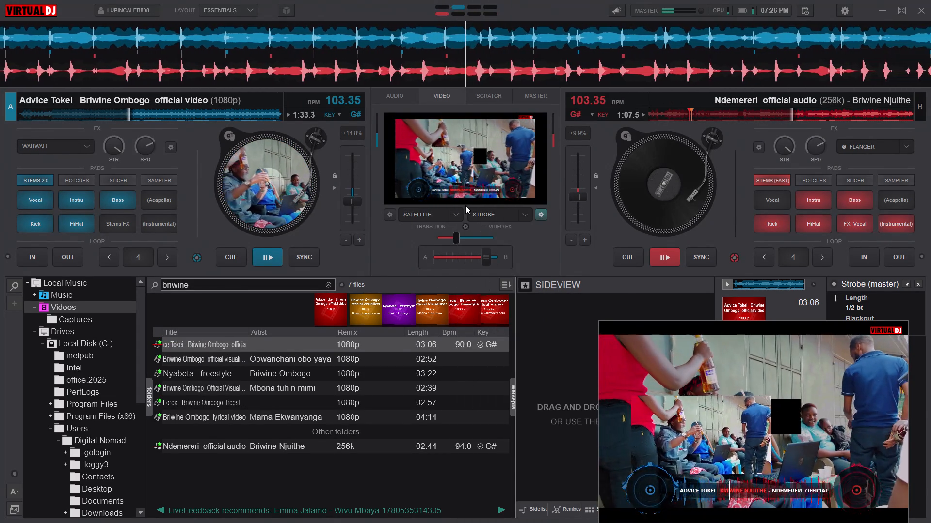
left_click(449, 236)
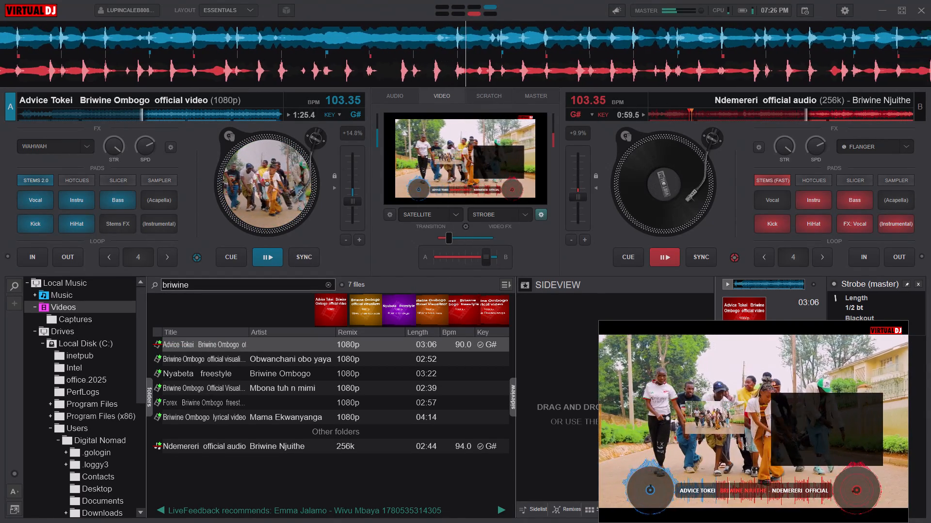
Pause both decks.
left_click(270, 254)
left_click(669, 257)
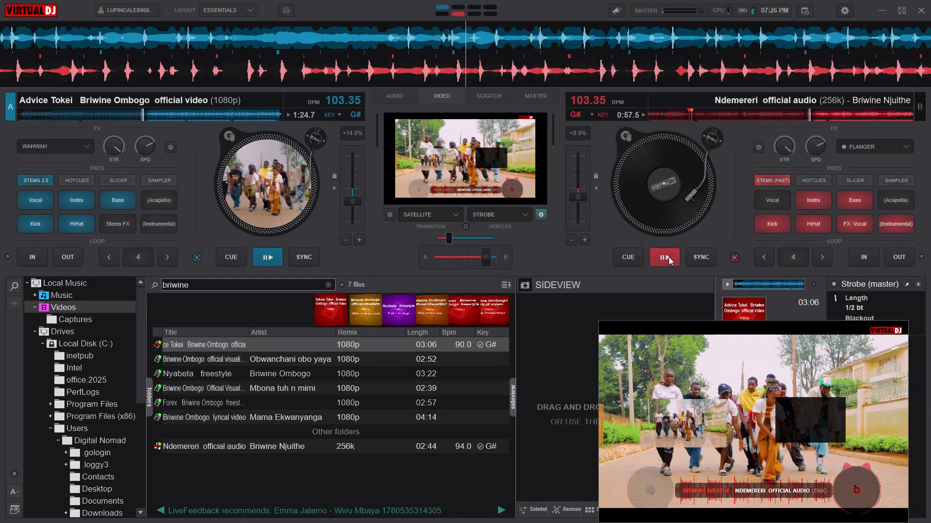
Start a new recording of the master output.
left_click(532, 99)
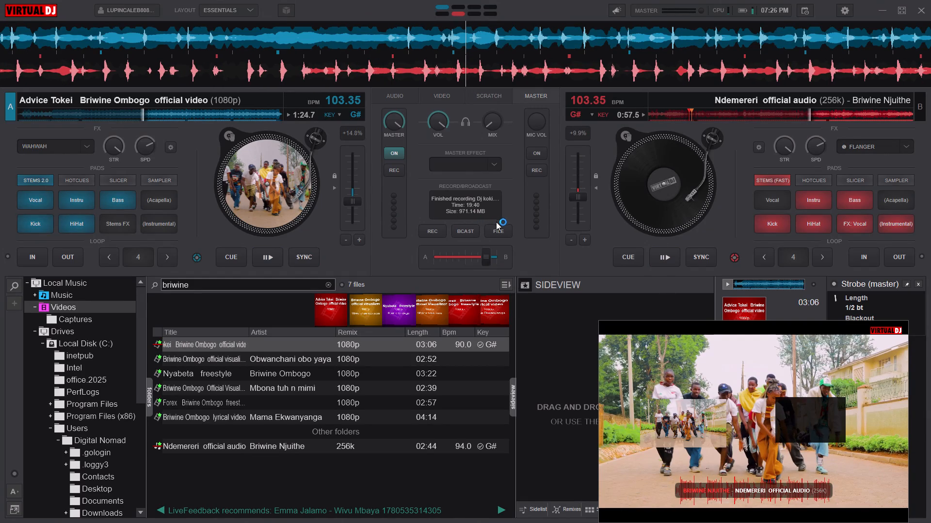
left_click(432, 230)
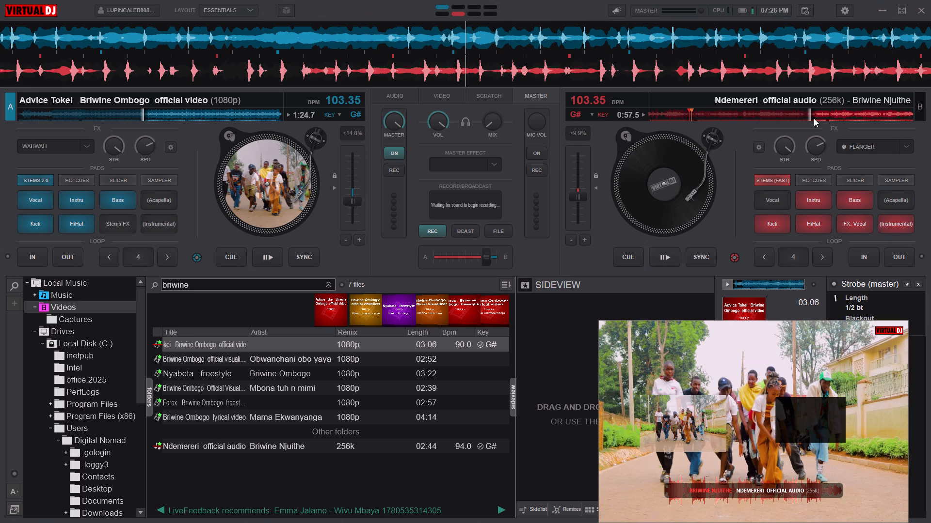
Rewind Ndemereri on deck B and Advice Tokei on deck A to their beginnings, syncing the two decks.
left_click_drag(805, 114, 599, 123)
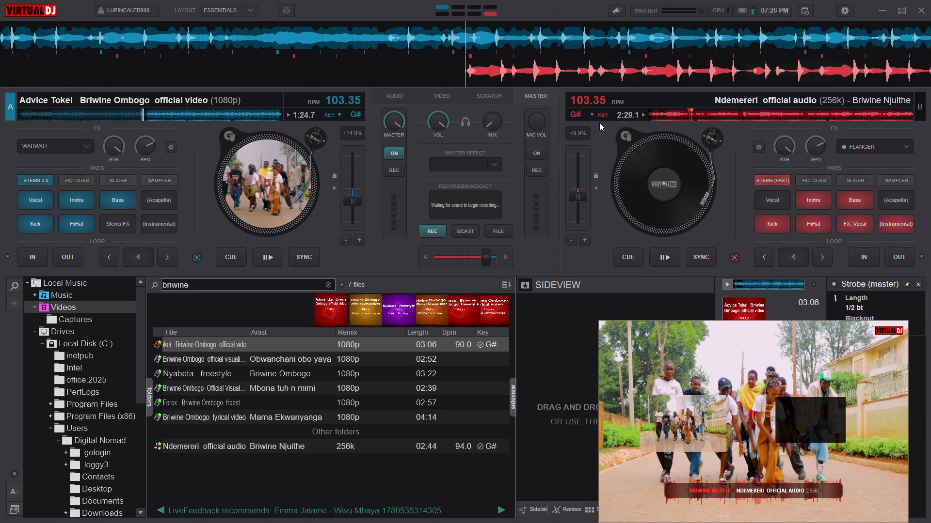
left_click(699, 262)
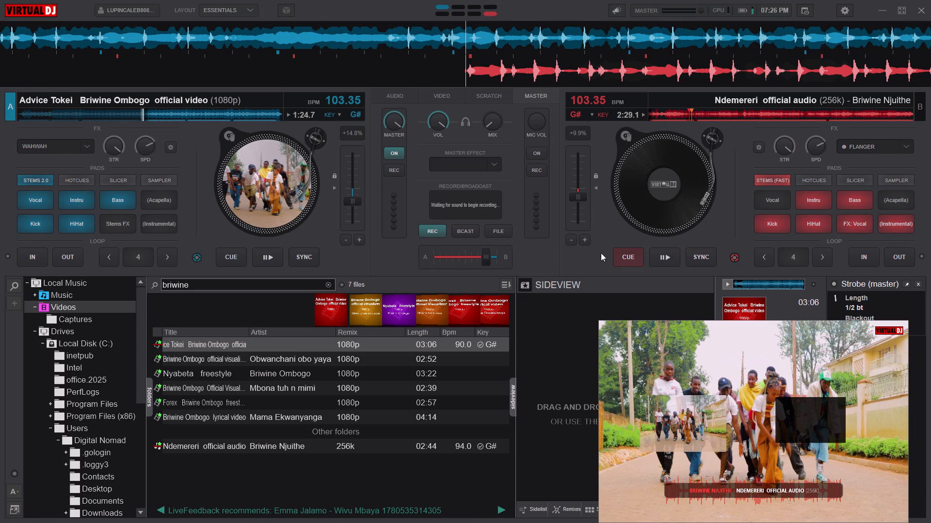
left_click(303, 259)
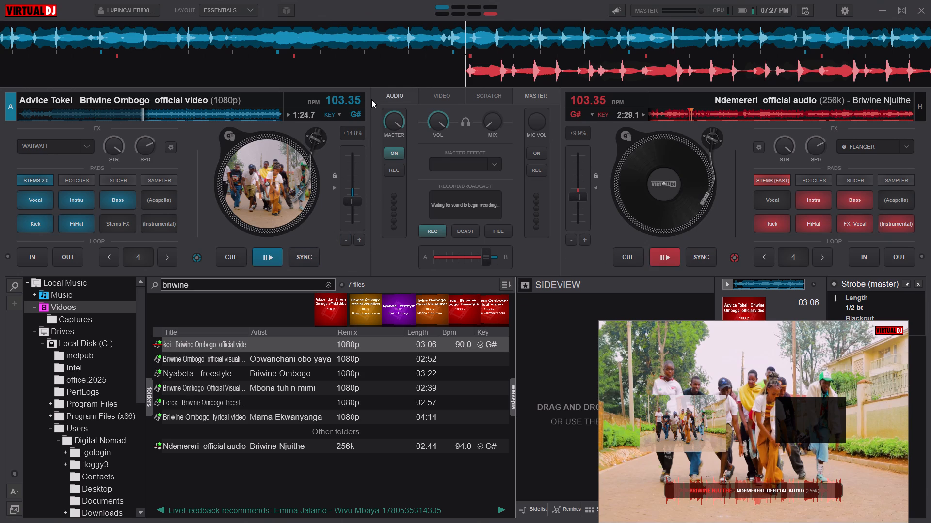
left_click(436, 94)
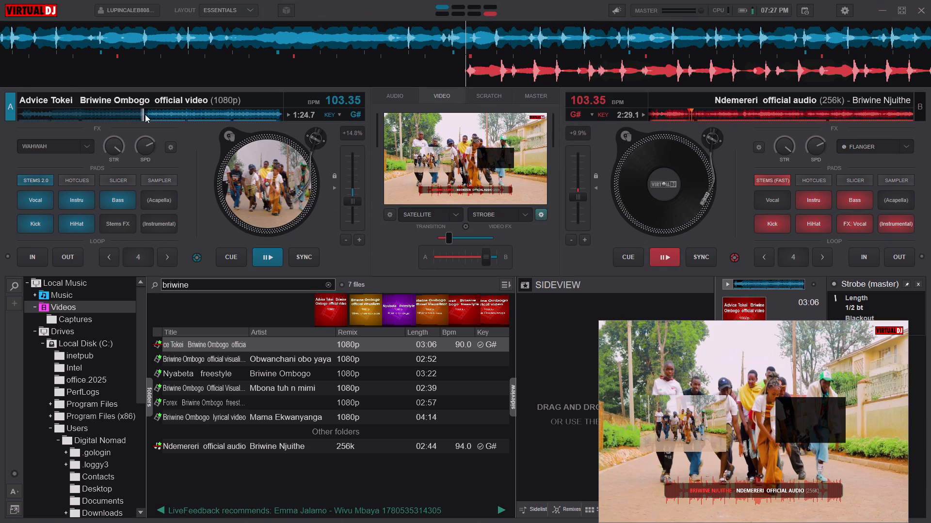
left_click_drag(144, 114, 0, 115)
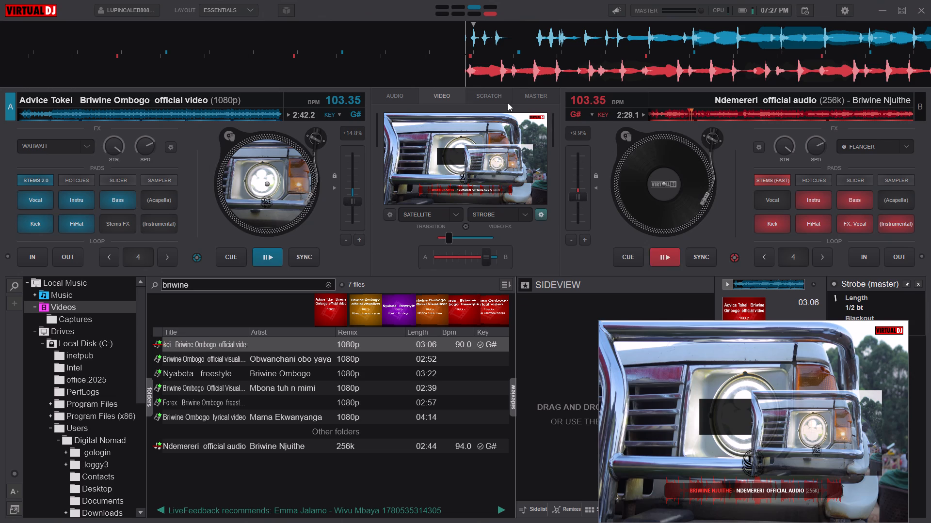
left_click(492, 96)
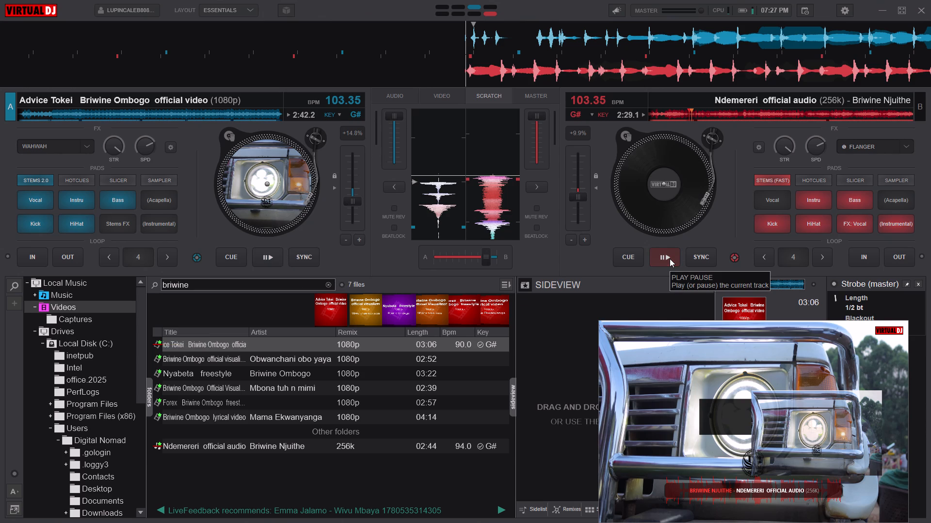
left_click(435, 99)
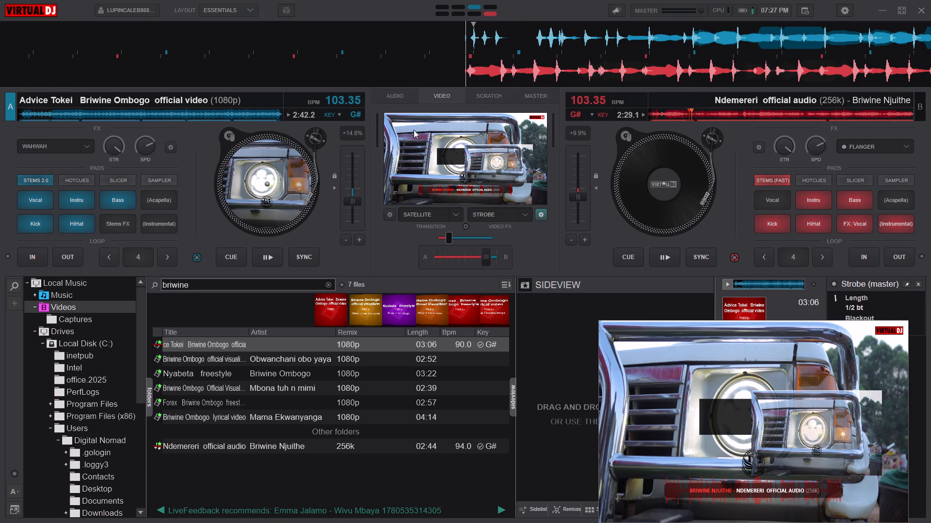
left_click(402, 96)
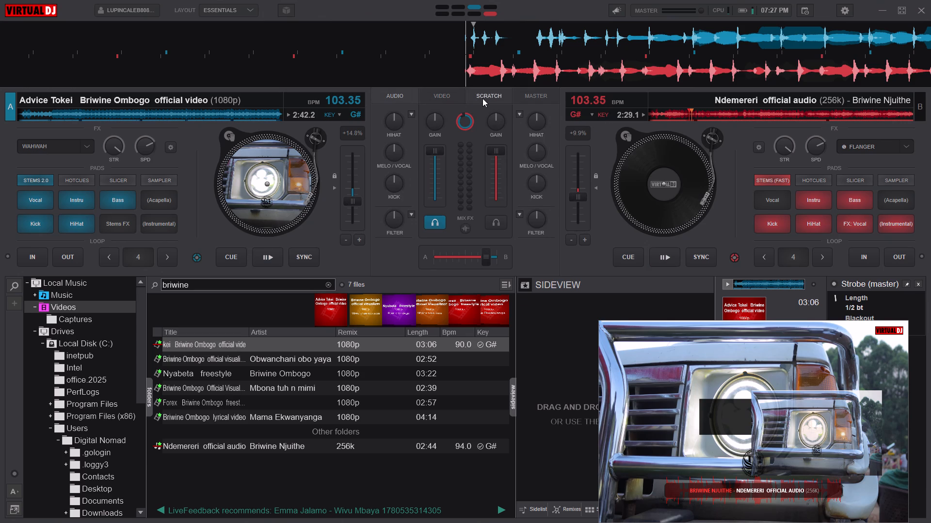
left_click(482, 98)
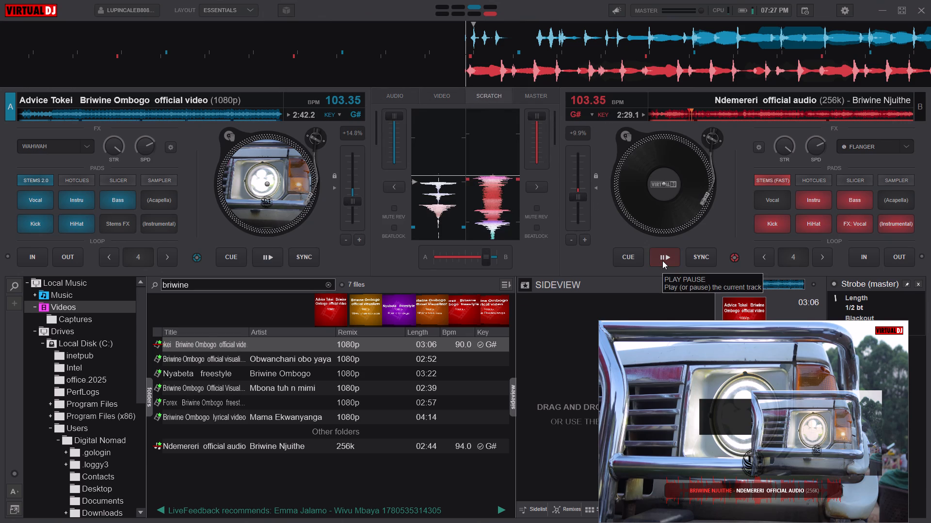
Start Ndemereri on deck B and Advice Tokei on deck A, and sync the two decks.
left_click(662, 261)
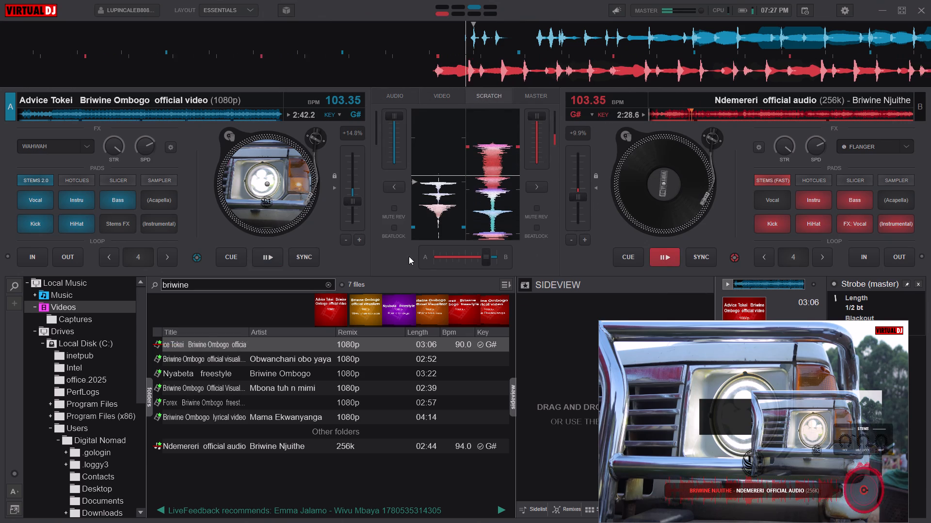
left_click(267, 257)
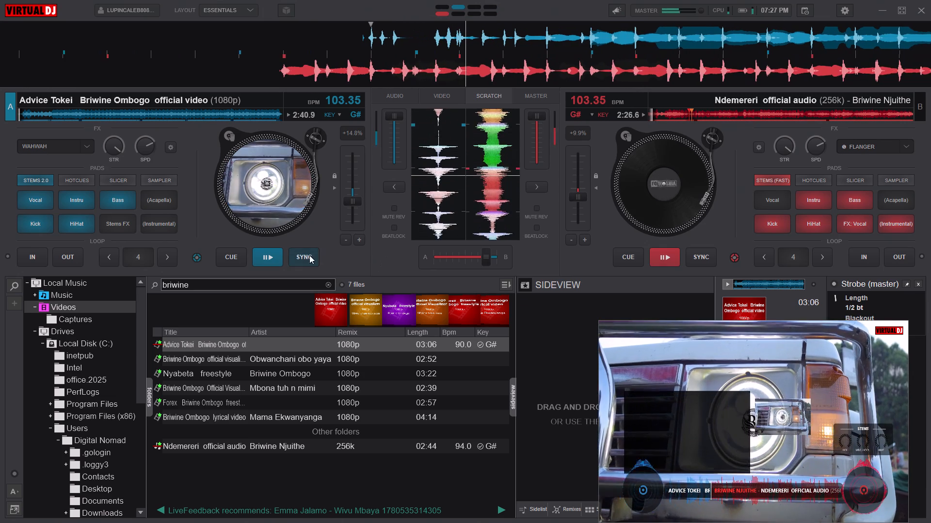
left_click(305, 254)
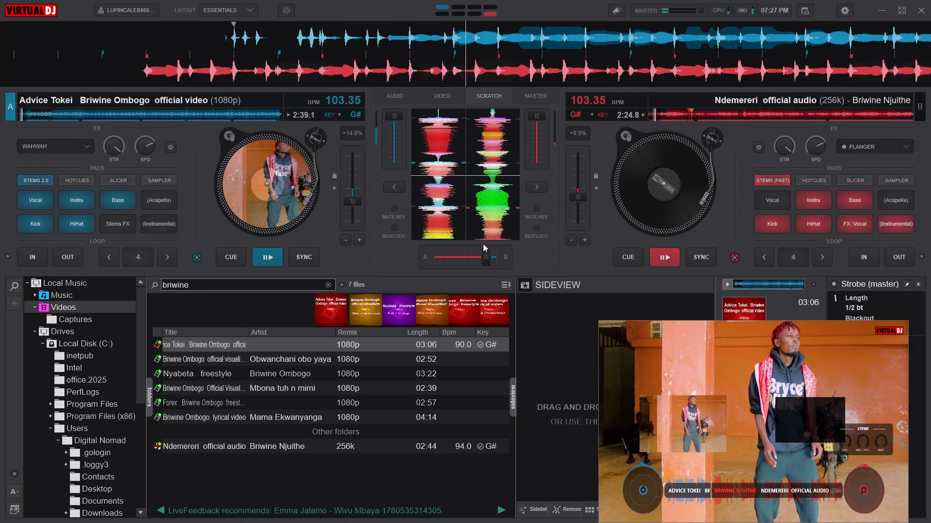
left_click_drag(492, 121, 486, 281)
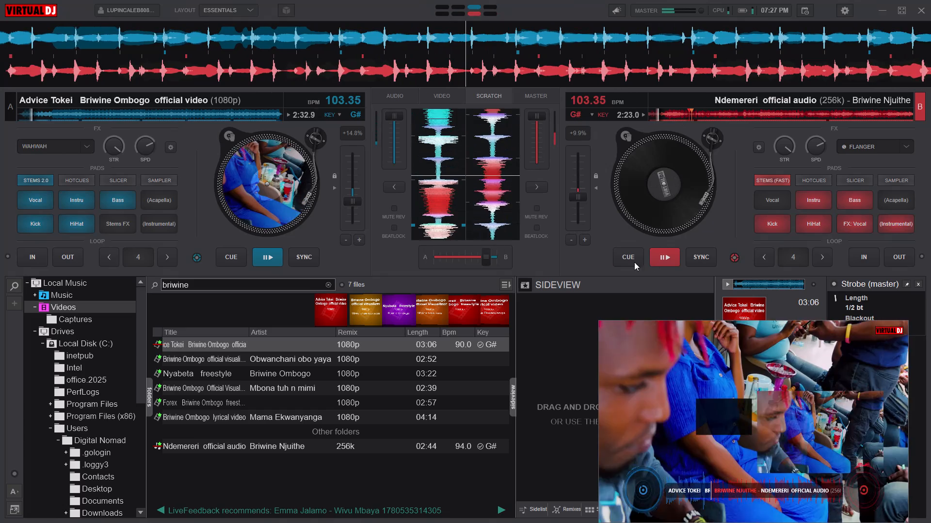
left_click(699, 258)
left_click(699, 258)
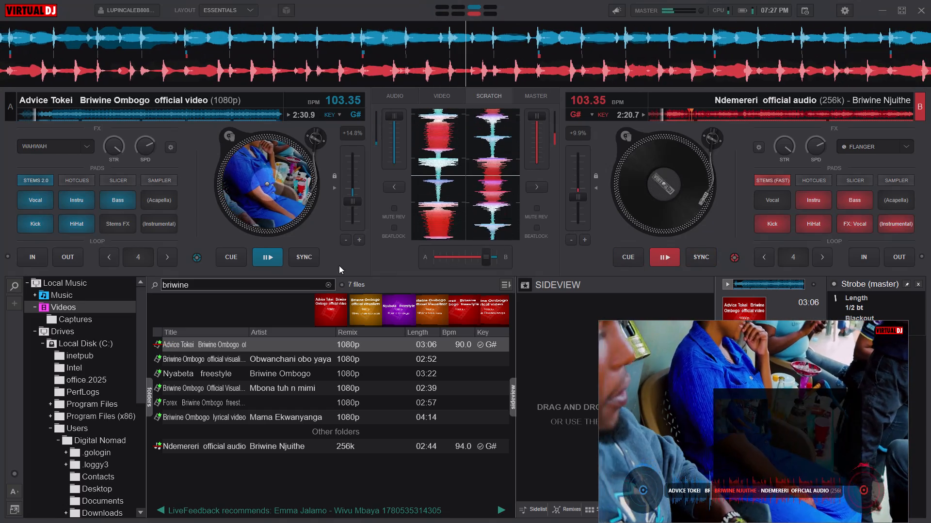
left_click(296, 259)
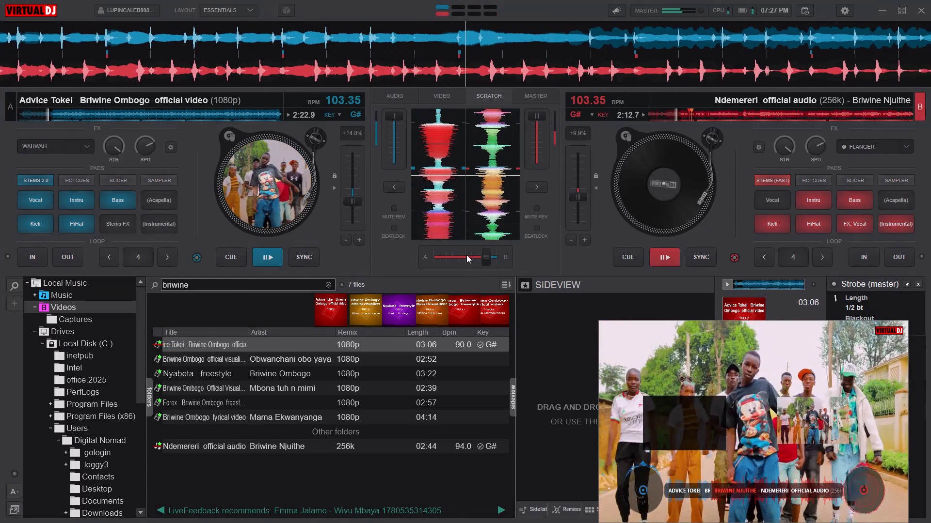
Fade the audio crossfader from deck B through the centre fully to deck A, resyncing Advice Tokei at the midpoint.
left_click(466, 255)
left_click(437, 97)
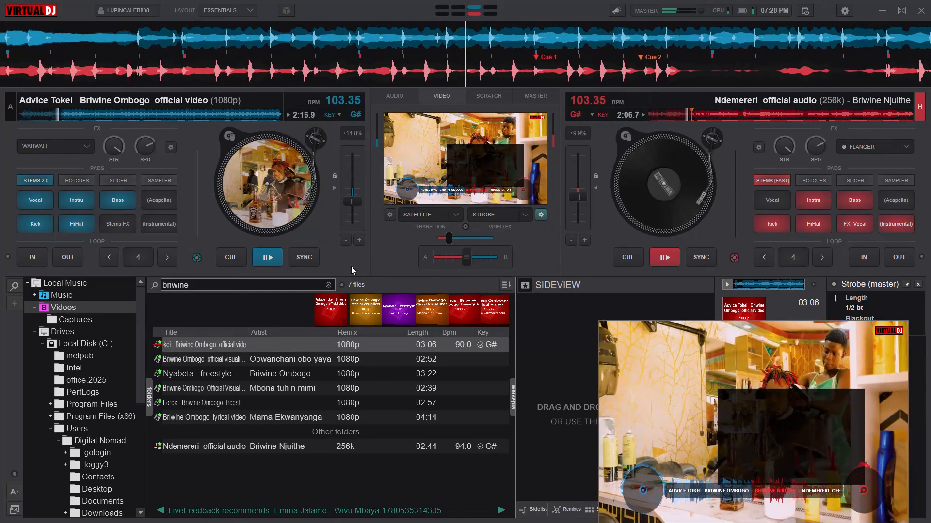
left_click(309, 261)
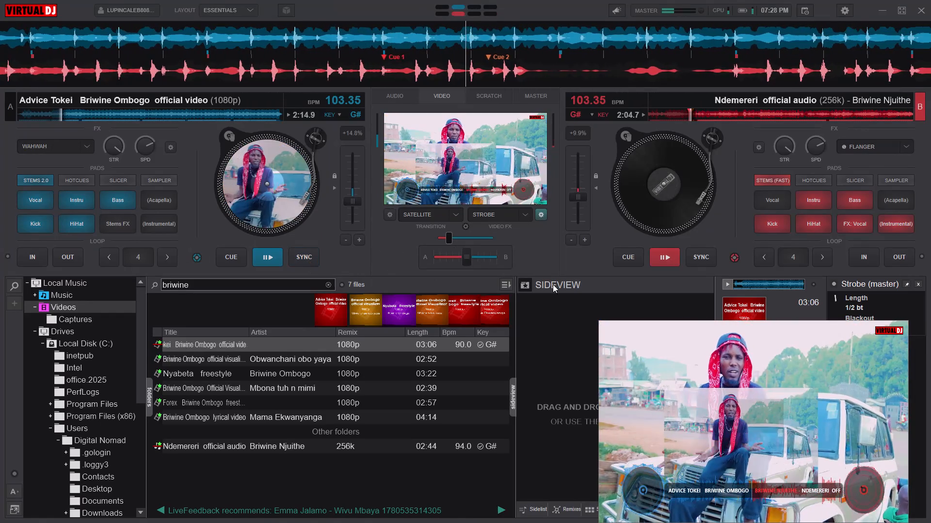
left_click_drag(467, 255, 396, 264)
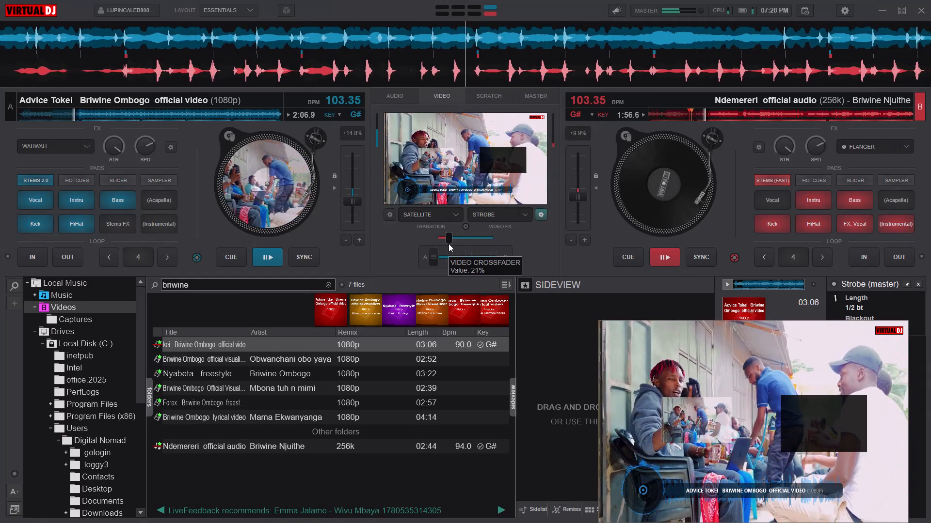
Bring the video crossfader fully to deck A and back to a partial blend that still favours deck A.
left_click_drag(449, 238, 394, 239)
left_click(453, 236)
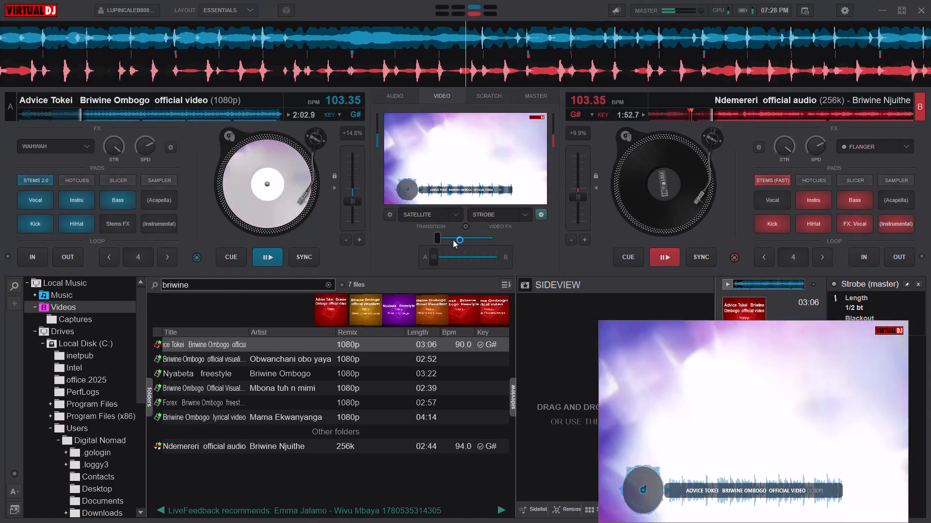
left_click(453, 236)
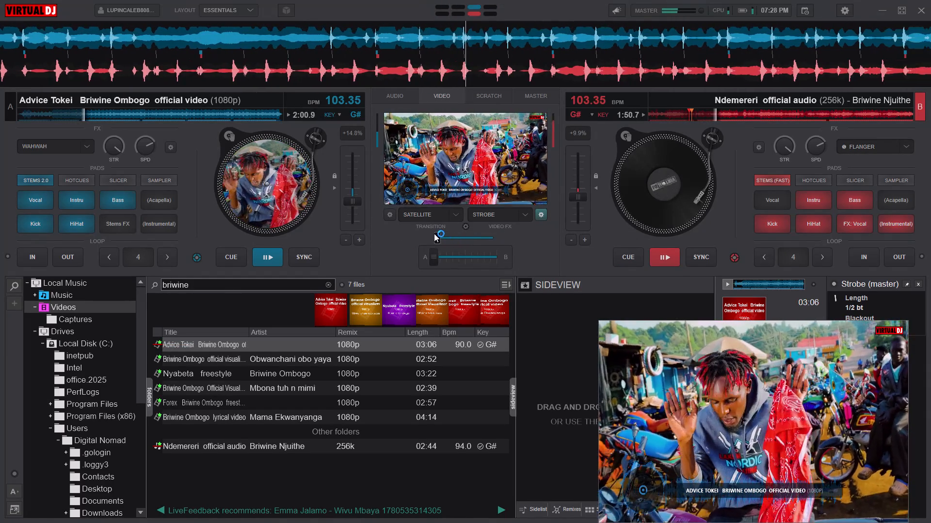
left_click_drag(434, 235, 451, 237)
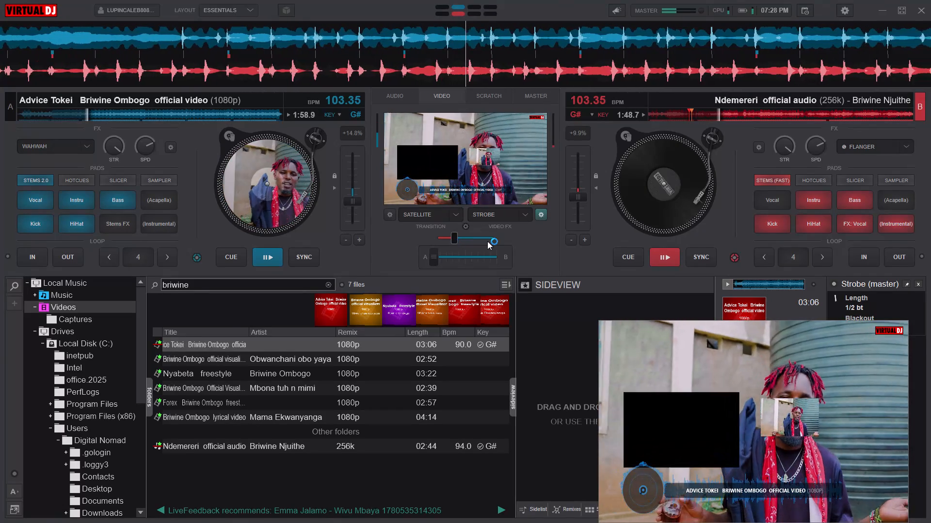
Pause deck B, load the Obwanchani obo yaya visualizer onto it, and match its tempo to deck A.
left_click(659, 256)
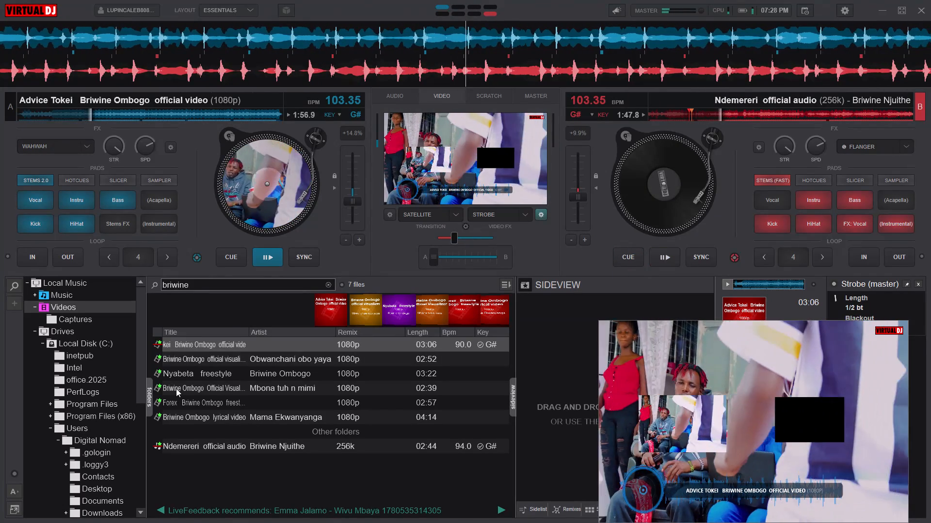
double_click(222, 361)
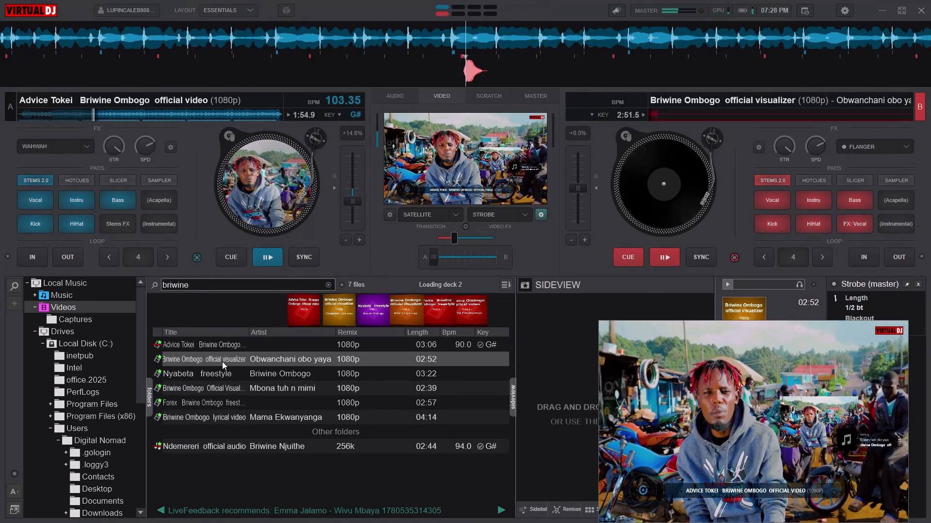
double_click(222, 361)
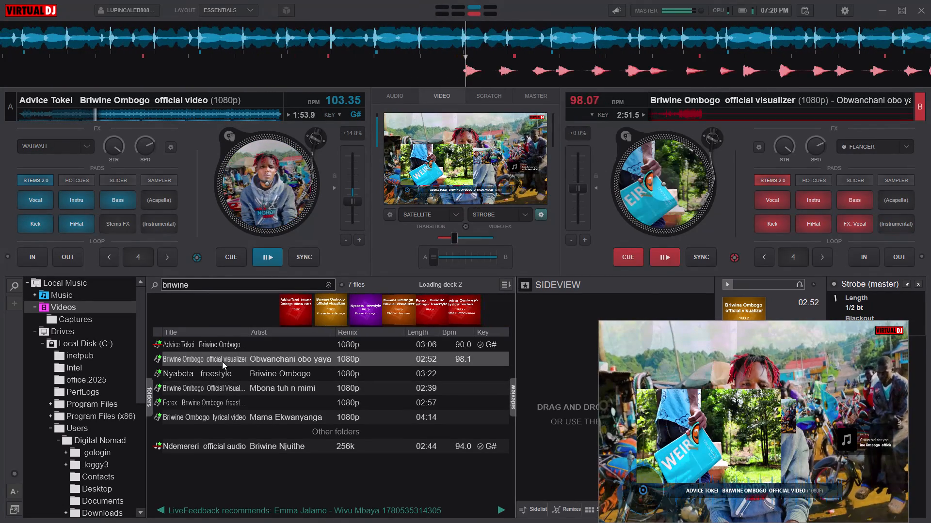
left_click(705, 262)
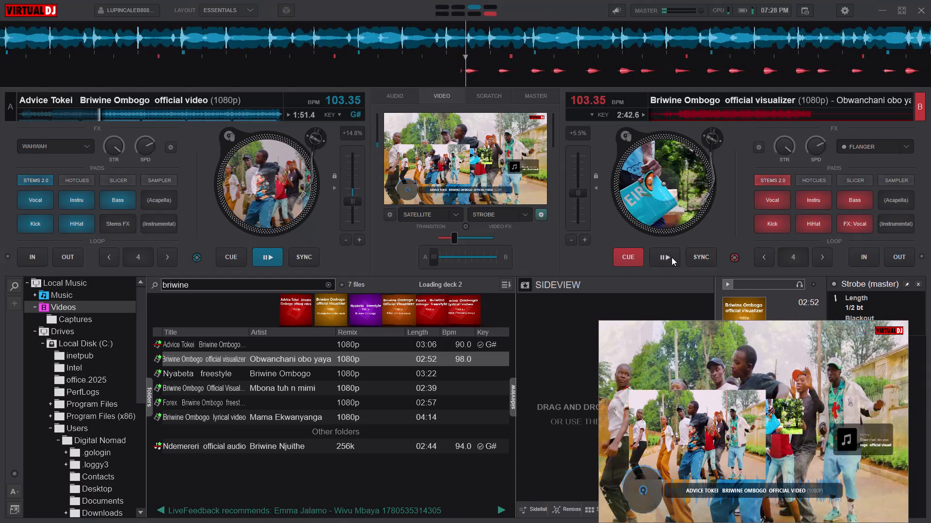
Set the audio crossfader near the centre, start Obwanchani obo yaya on deck B, and sync it repeatedly with deck A.
left_click(462, 254)
left_click(672, 257)
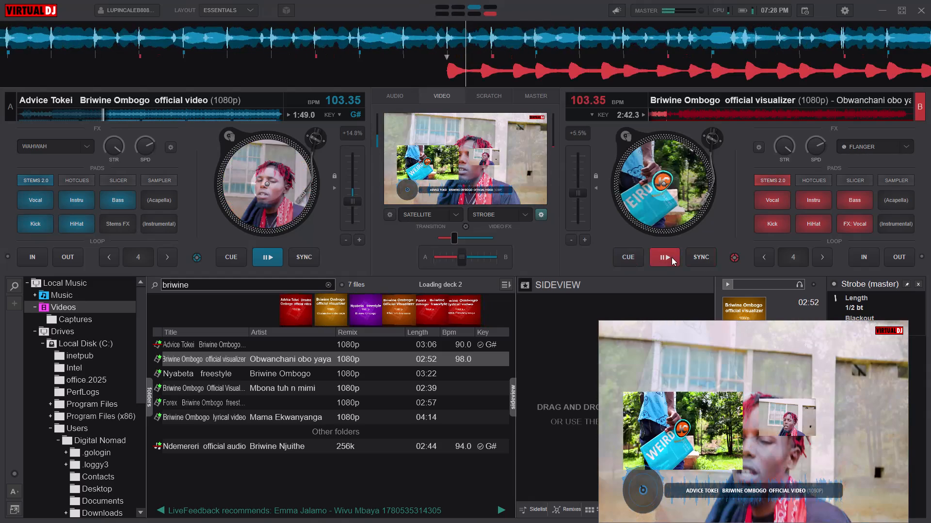
left_click(712, 258)
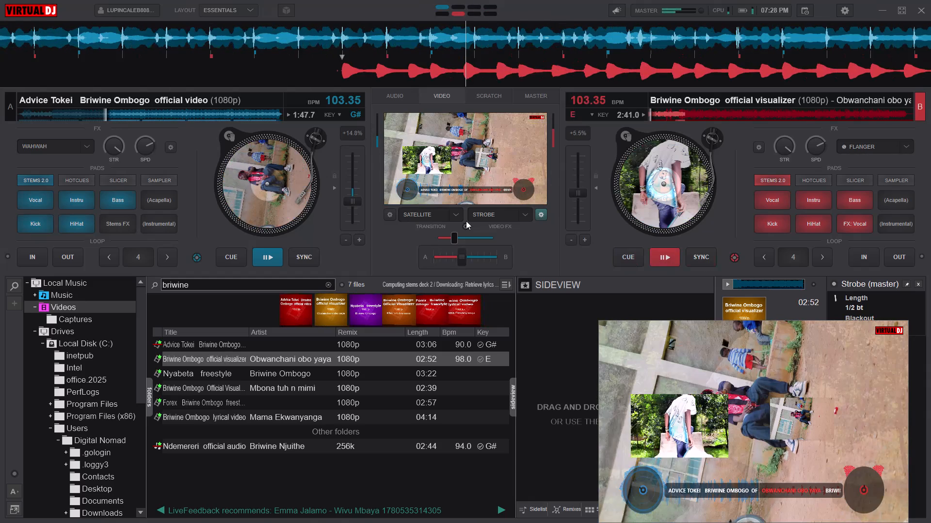
left_click(694, 257)
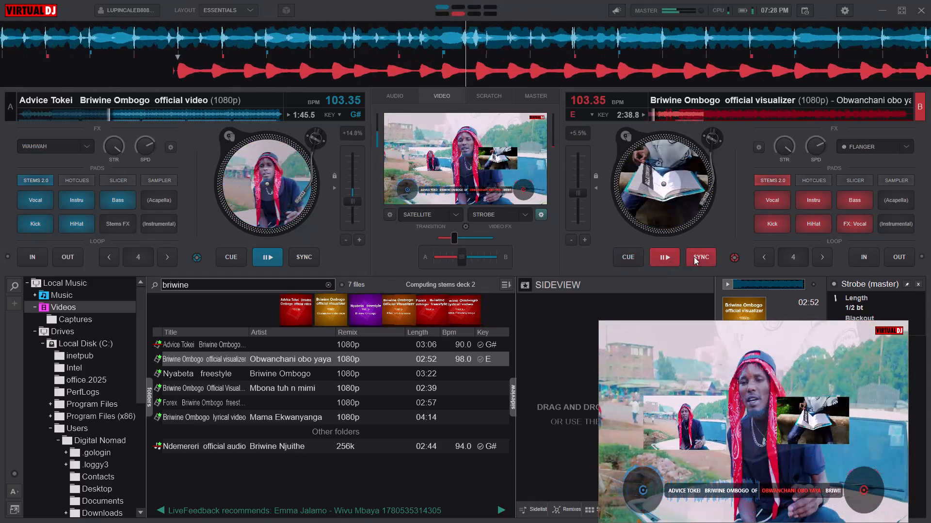
triple_click(694, 257)
double_click(694, 257)
triple_click(694, 257)
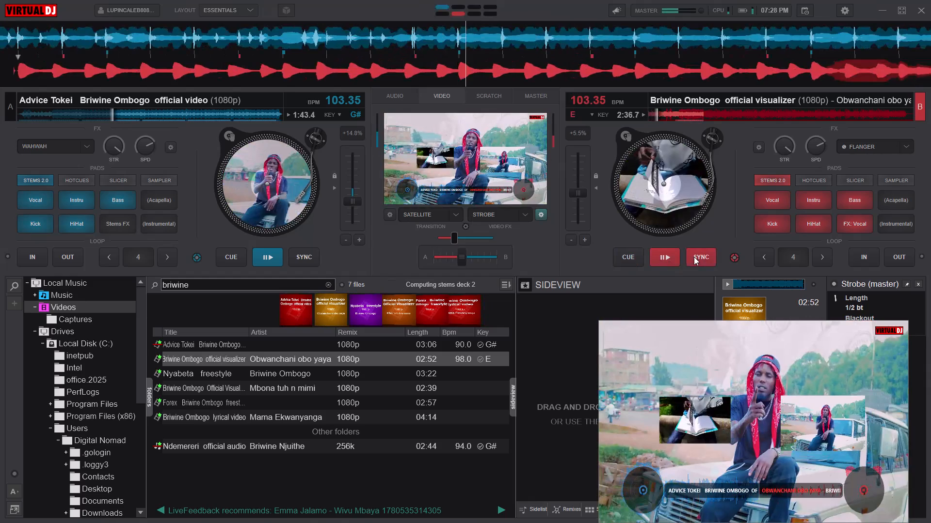
triple_click(694, 257)
left_click(694, 257)
left_click_drag(694, 257, 456, 214)
Change the video transition to Scrolling Slice.
left_click(456, 214)
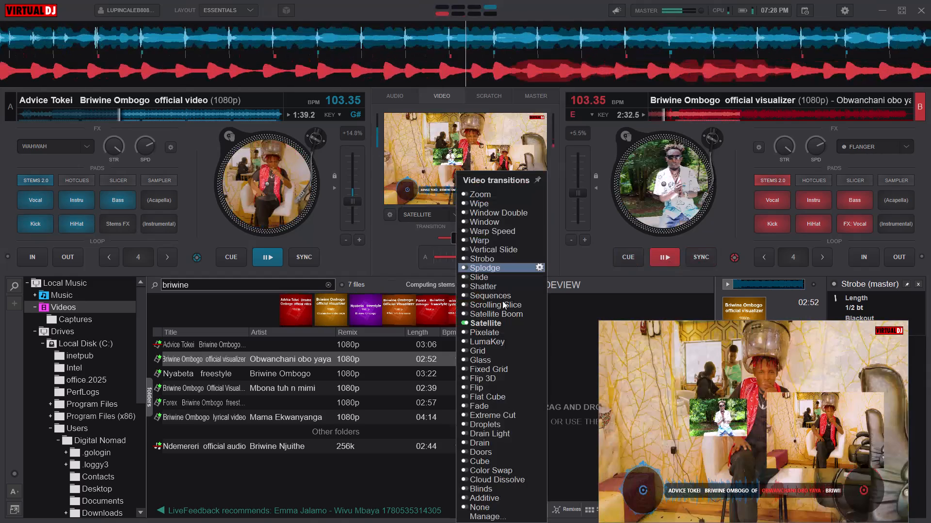
left_click(502, 301)
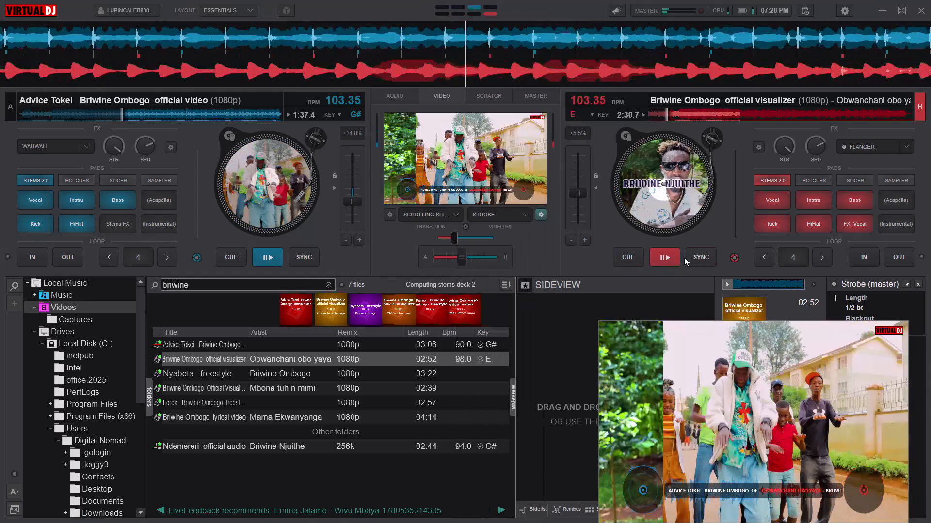
Resync Obwanchani obo yaya on deck B and Advice Tokei on deck A until their beats line up.
left_click(698, 255)
triple_click(698, 255)
left_click_drag(698, 255, 313, 255)
left_click(313, 255)
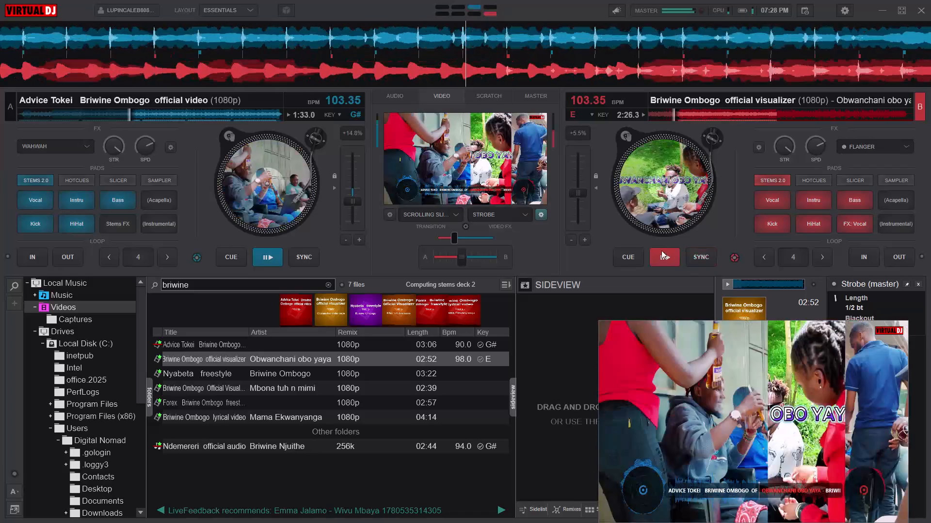
left_click(698, 257)
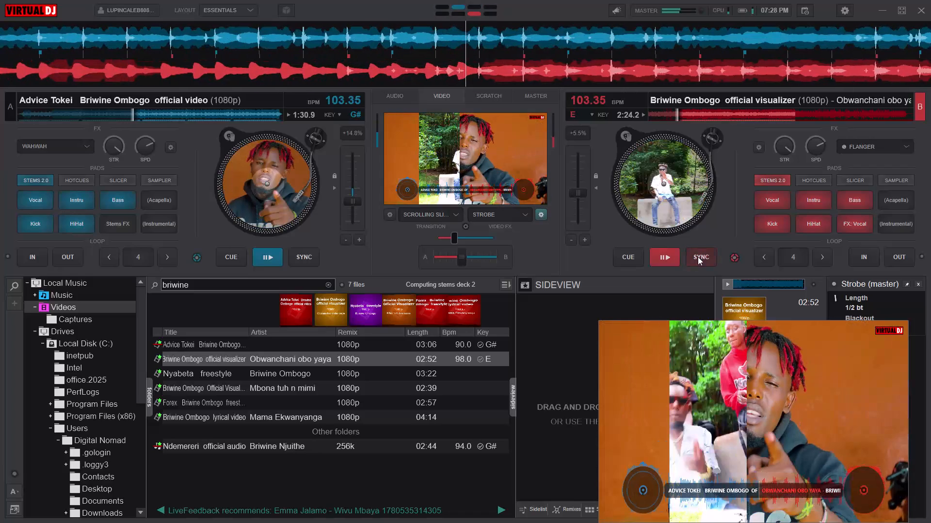
left_click(698, 257)
left_click(698, 257)
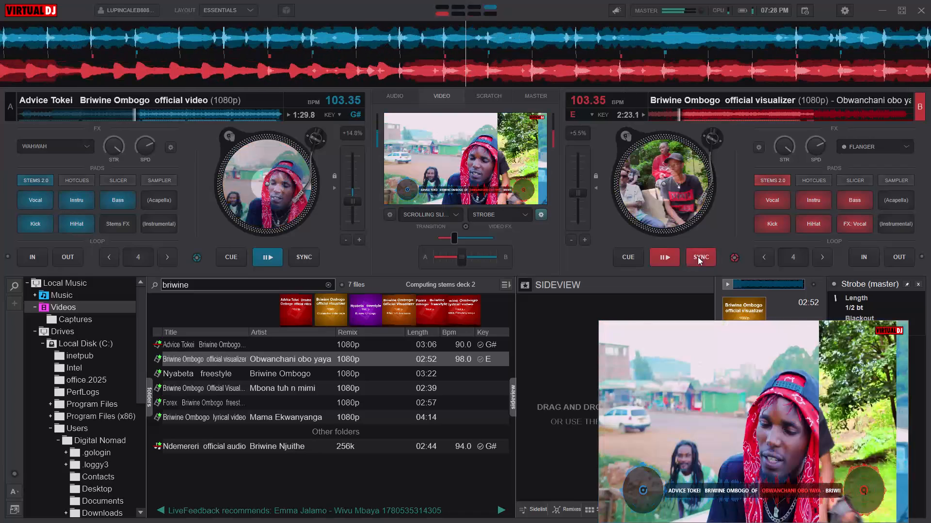
left_click(698, 257)
left_click(303, 251)
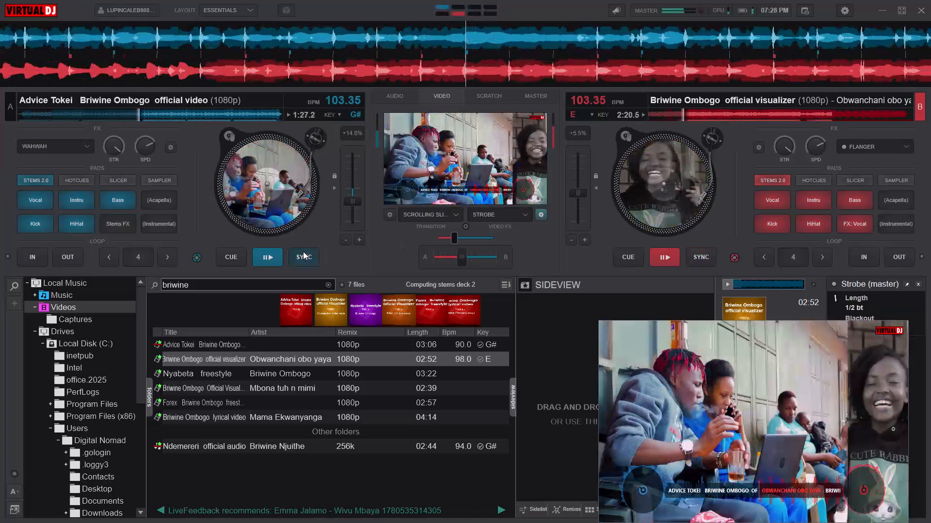
Fade the audio crossfader fully to deck B.
left_click_drag(461, 245, 479, 251)
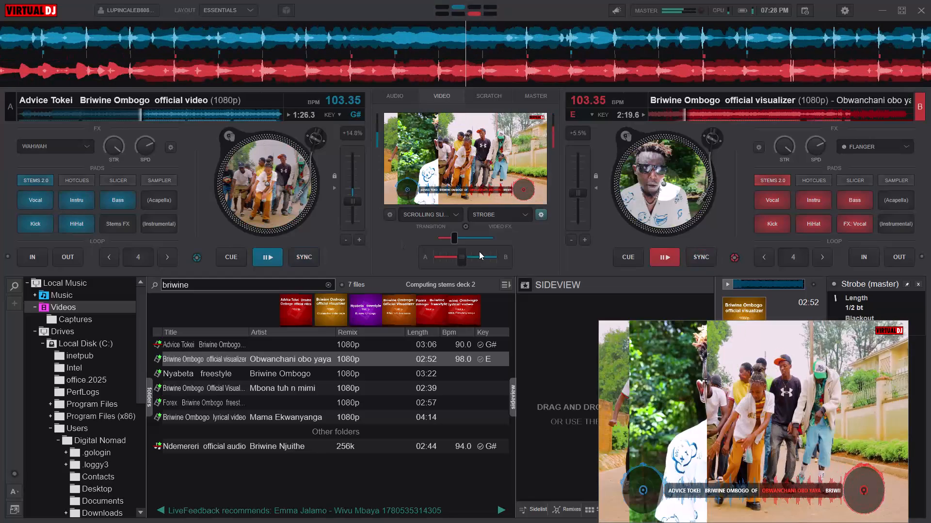
left_click_drag(479, 251, 464, 257)
left_click_drag(464, 257, 527, 266)
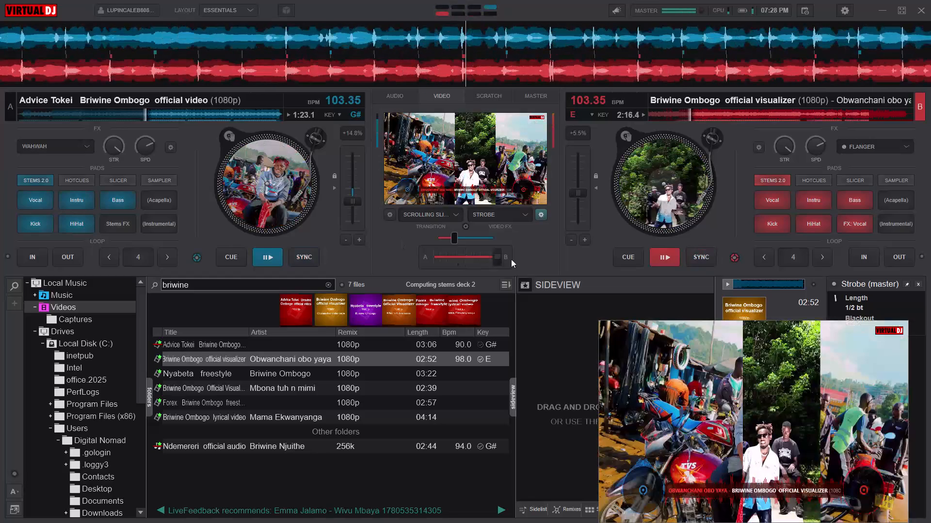
Try other video crossfader blends, switch the video transition to Satellite Boom, and set a partial blend favouring deck A.
left_click_drag(453, 238, 469, 240)
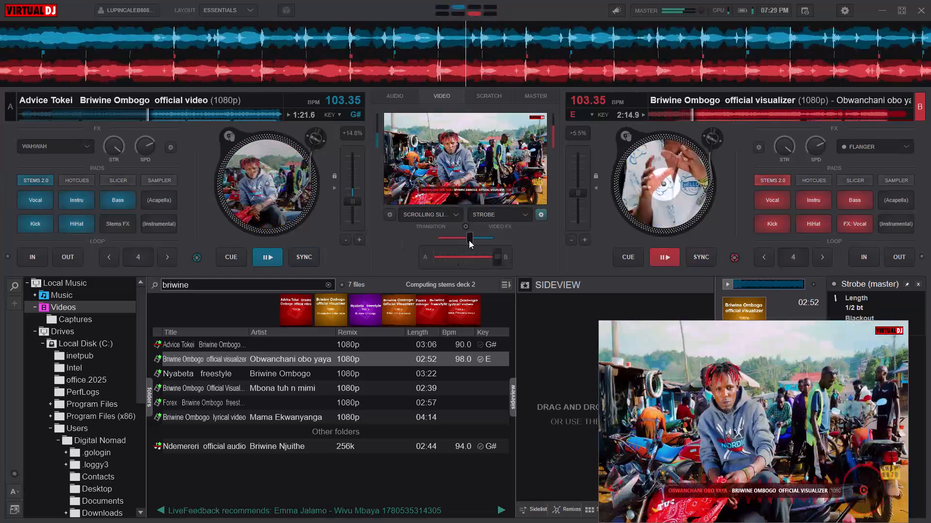
left_click_drag(469, 240, 443, 236)
left_click(455, 219)
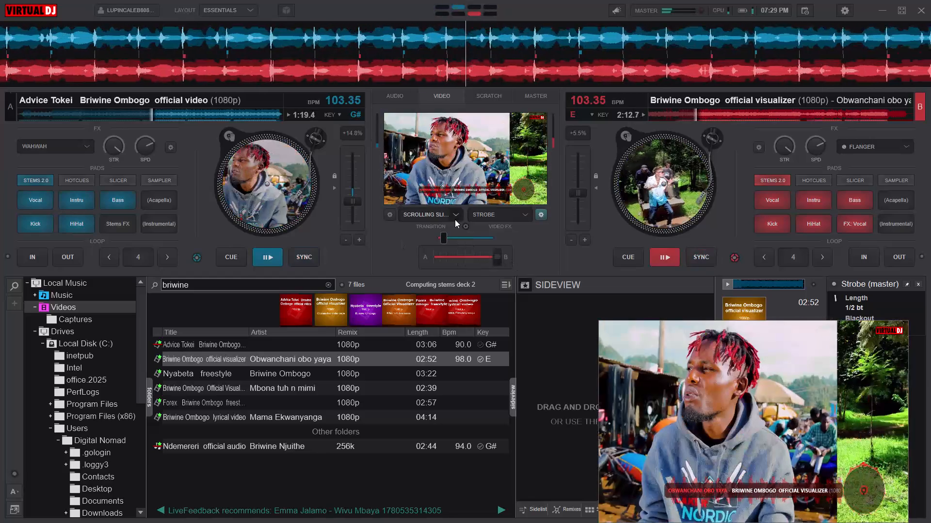
left_click(489, 310)
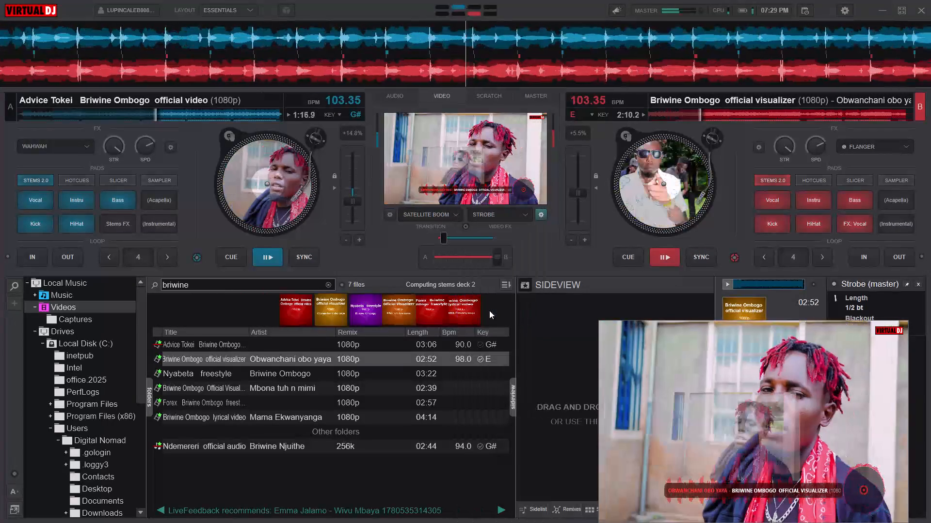
left_click(451, 236)
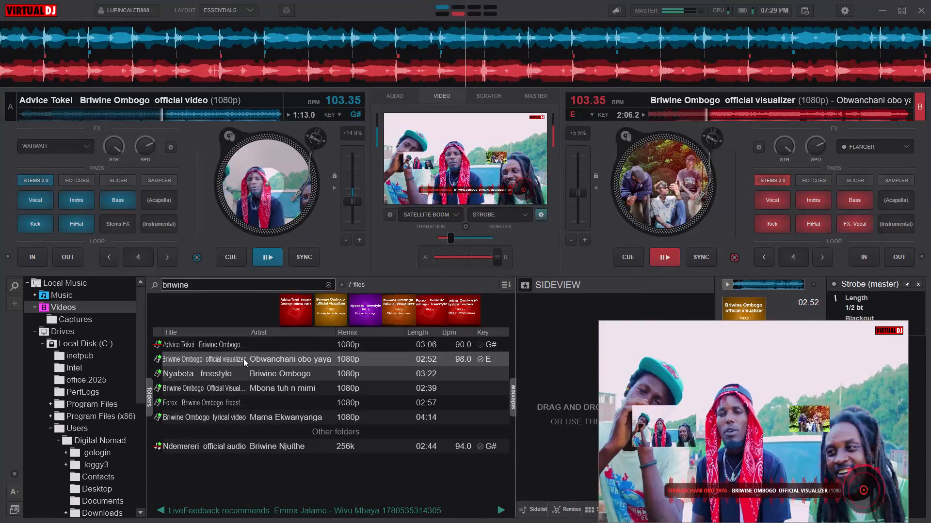
Pause deck A, load Nyabeta freestyle onto it, and sync it with deck B.
left_click(280, 256)
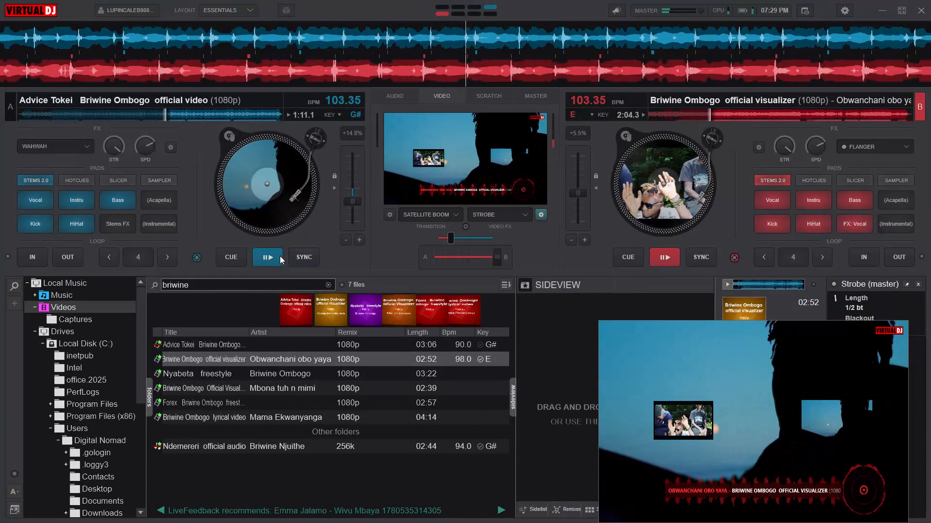
double_click(210, 374)
left_click(308, 253)
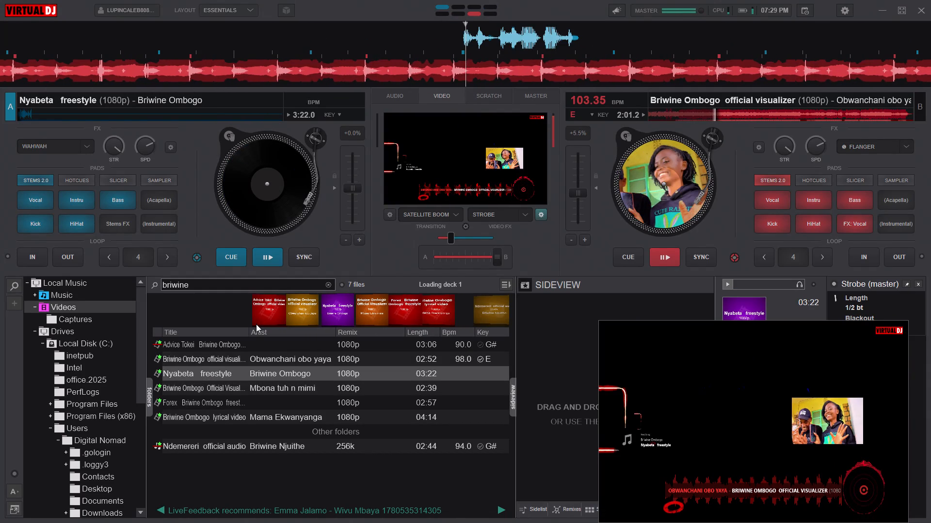
Centre the audio crossfader and play Nyabeta freestyle on deck A in sync with deck B.
left_click(465, 255)
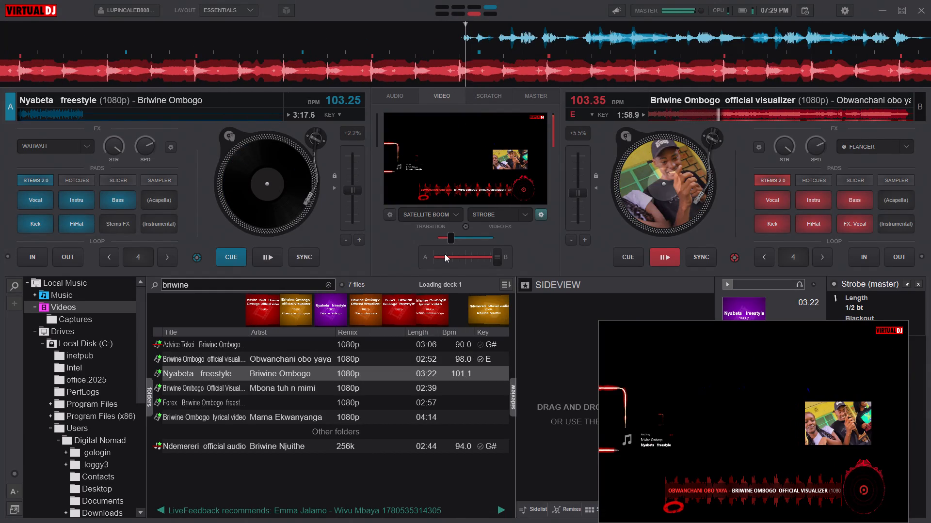
left_click(272, 257)
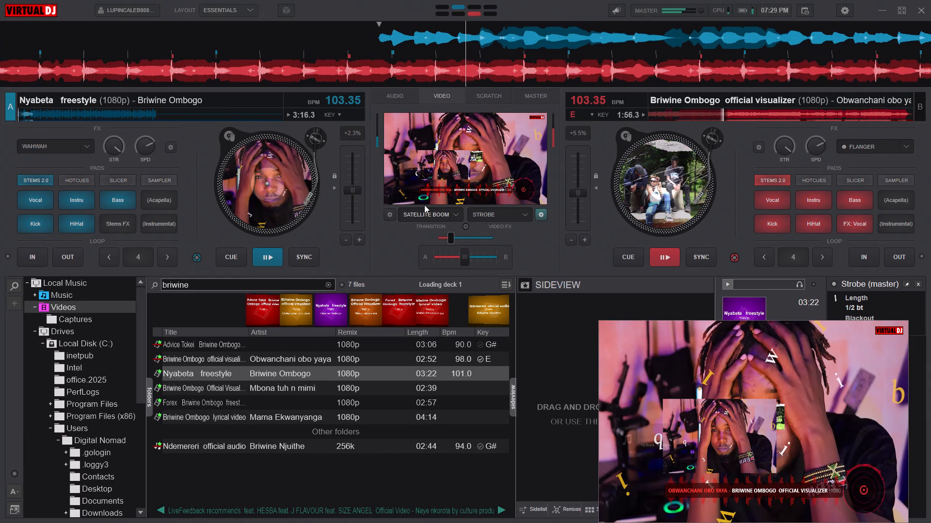
left_click(308, 252)
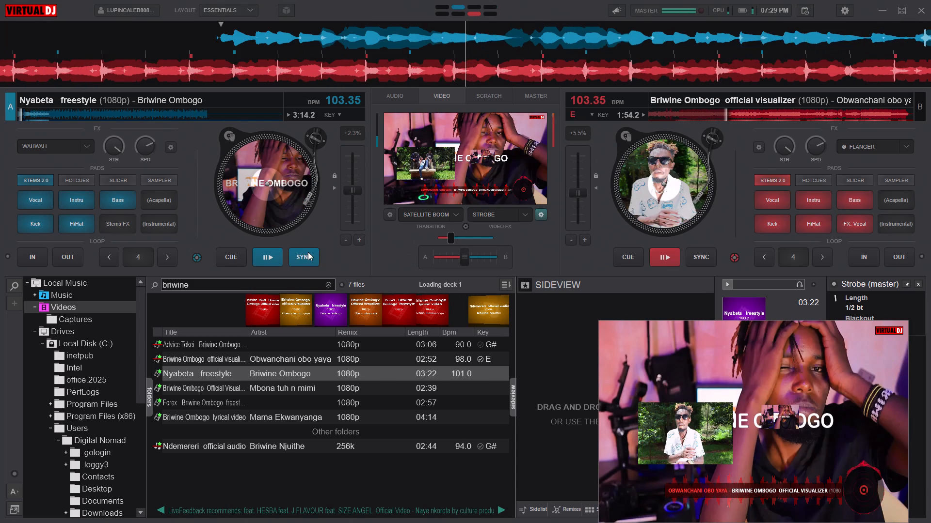
Fade the audio crossfader fully to deck A, nudging the video crossfader slightly towards deck B along the way.
left_click_drag(461, 254, 459, 252)
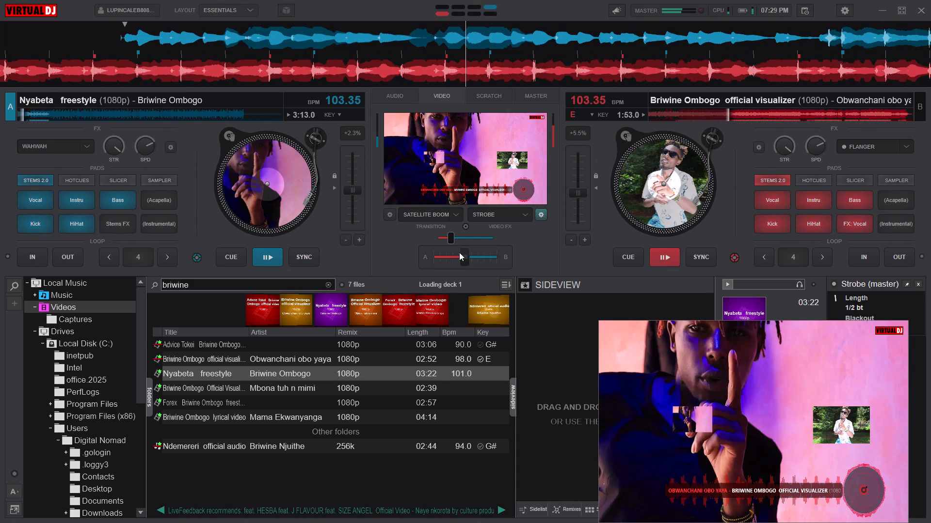
left_click_drag(459, 252, 434, 256)
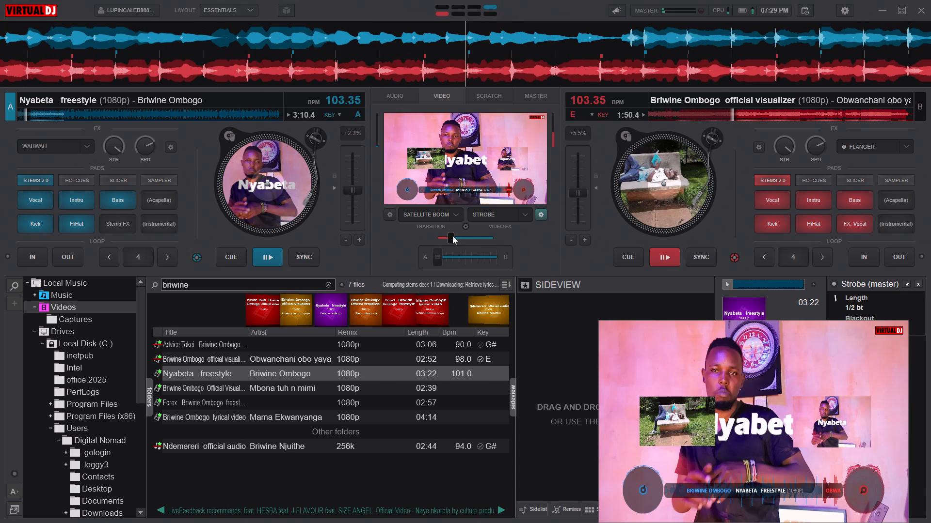
left_click(452, 236)
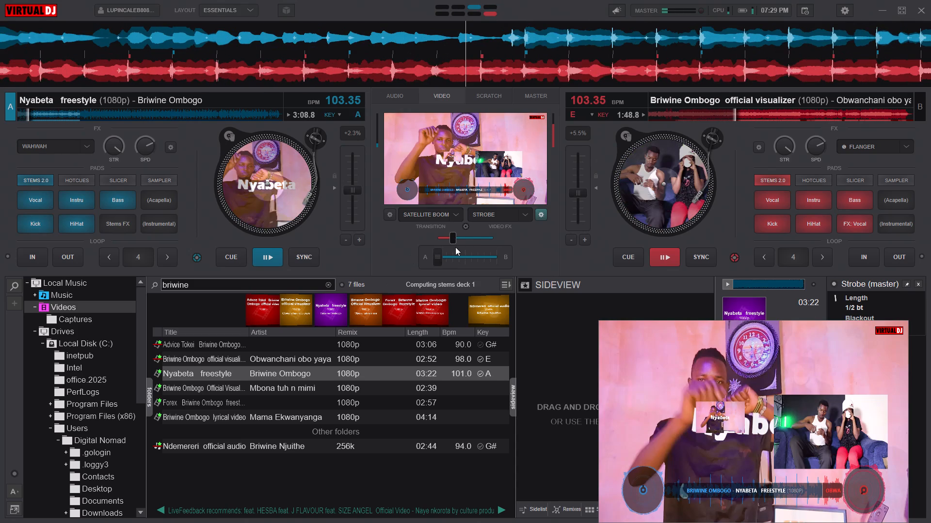
left_click(448, 257)
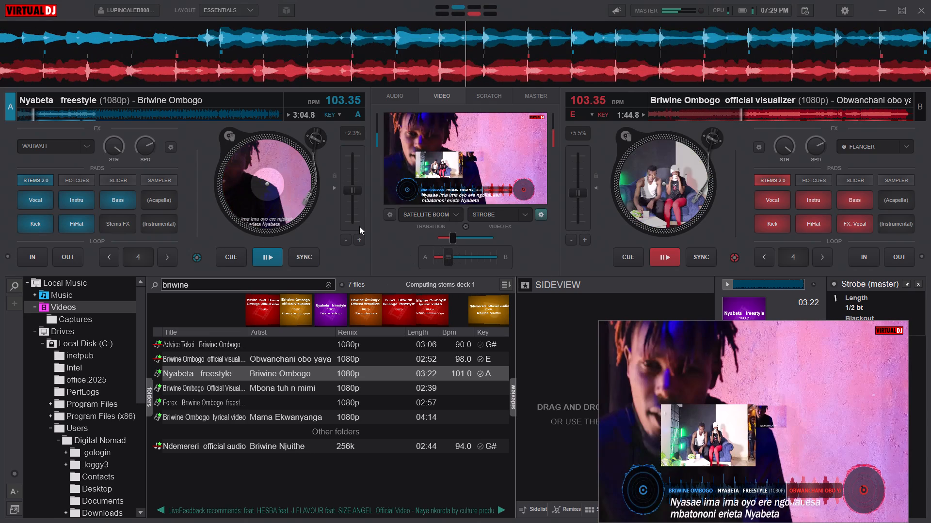
left_click_drag(445, 258, 382, 259)
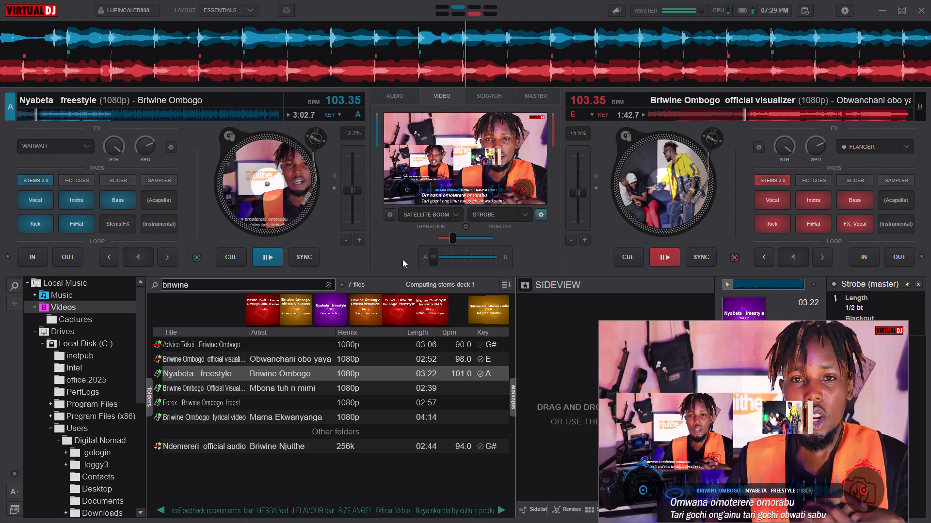
Switch the video transition to the scrolling slide effect.
left_click(458, 215)
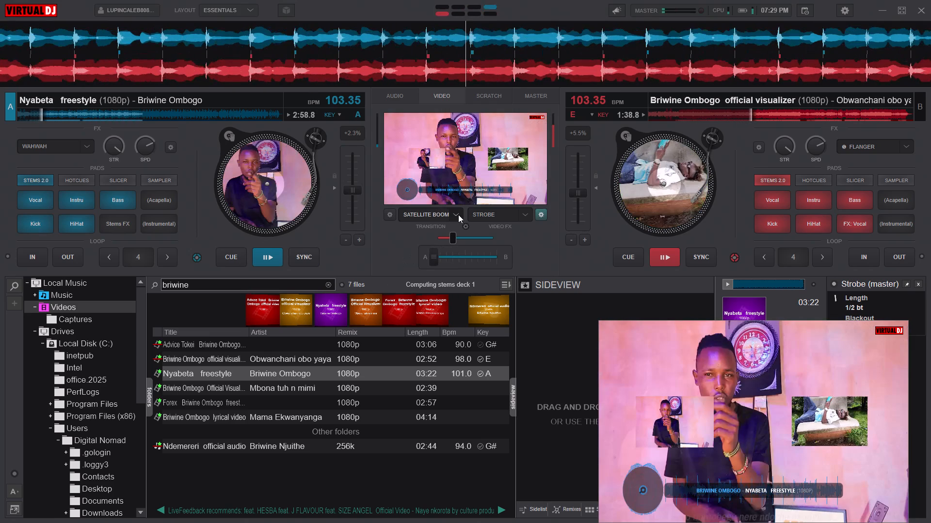
left_click(502, 307)
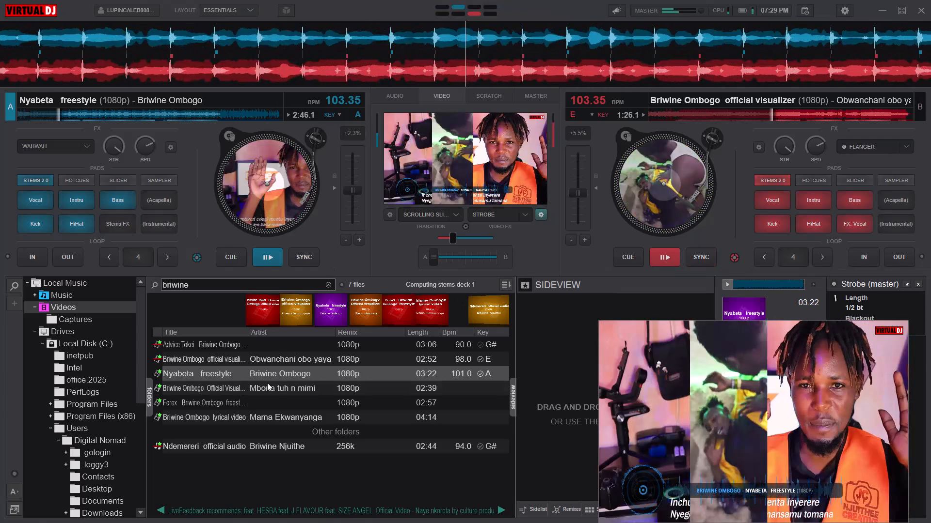
Pause deck B, load Mbona tuh n mimi onto it, and play it in sync with deck A.
left_click(667, 253)
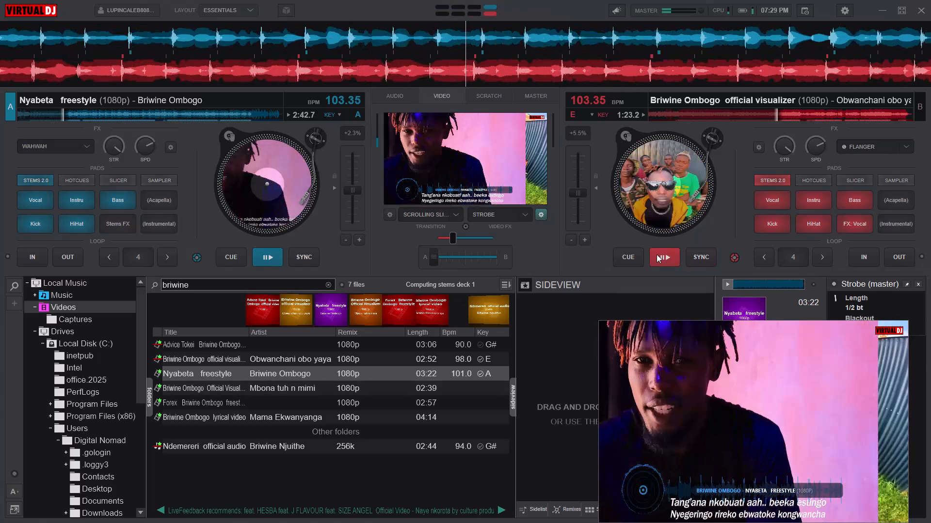
double_click(198, 388)
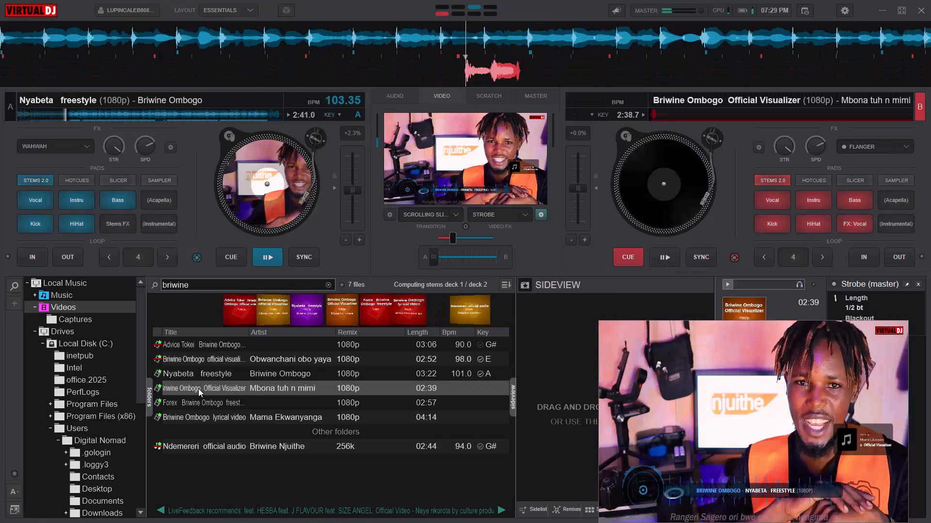
left_click(701, 257)
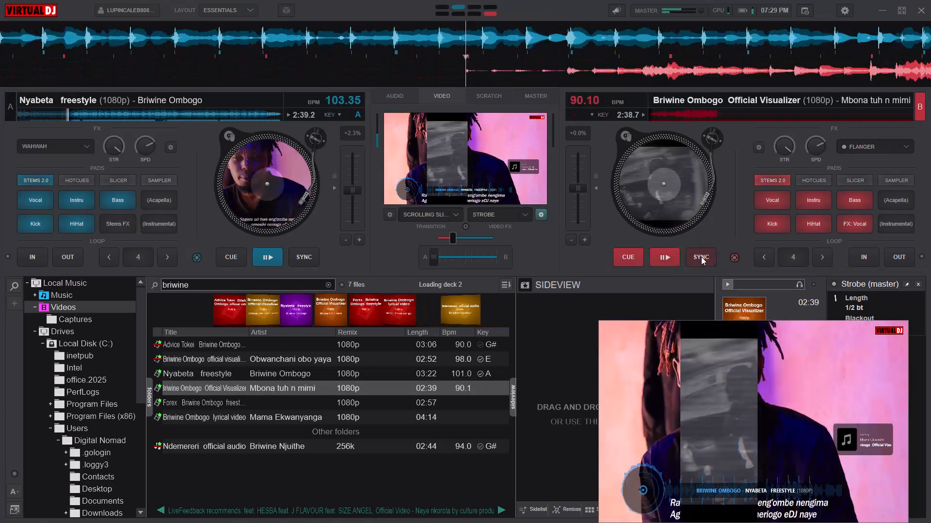
left_click(669, 258)
Move the audio crossfader towards the centre to blend deck B in with deck A.
left_click(458, 257)
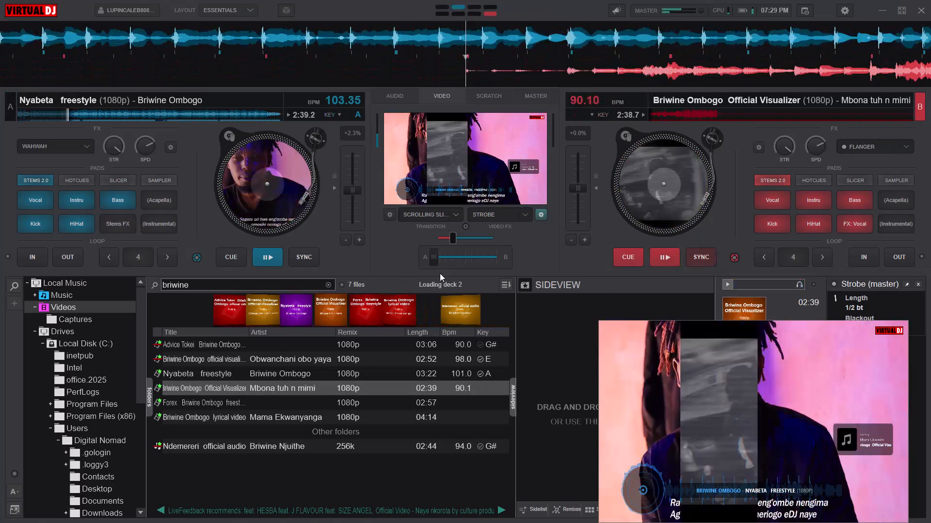
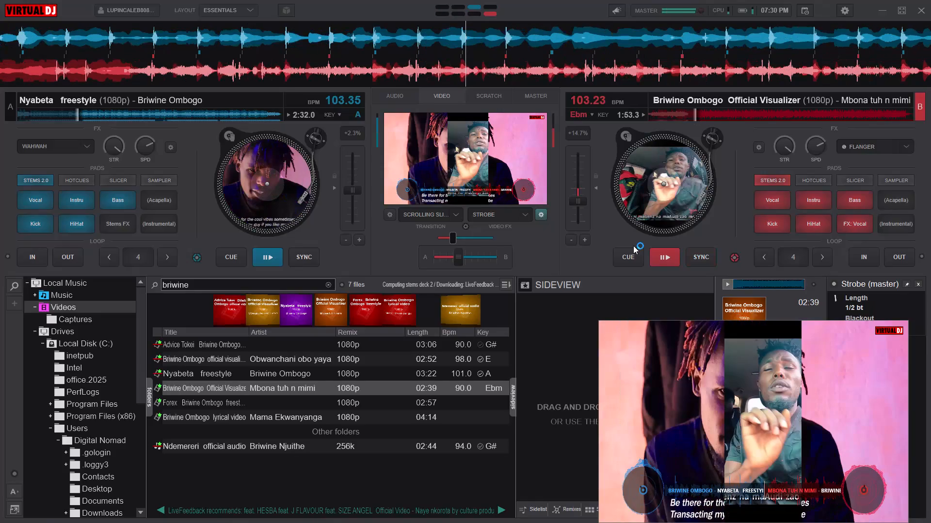
Sync the tempo and beats of deck B and deck A with each other.
left_click(691, 258)
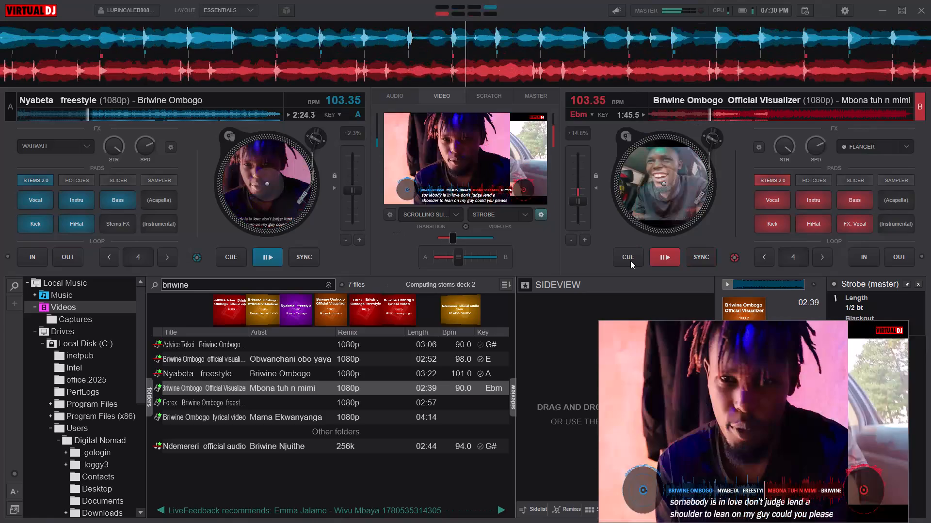
left_click(701, 260)
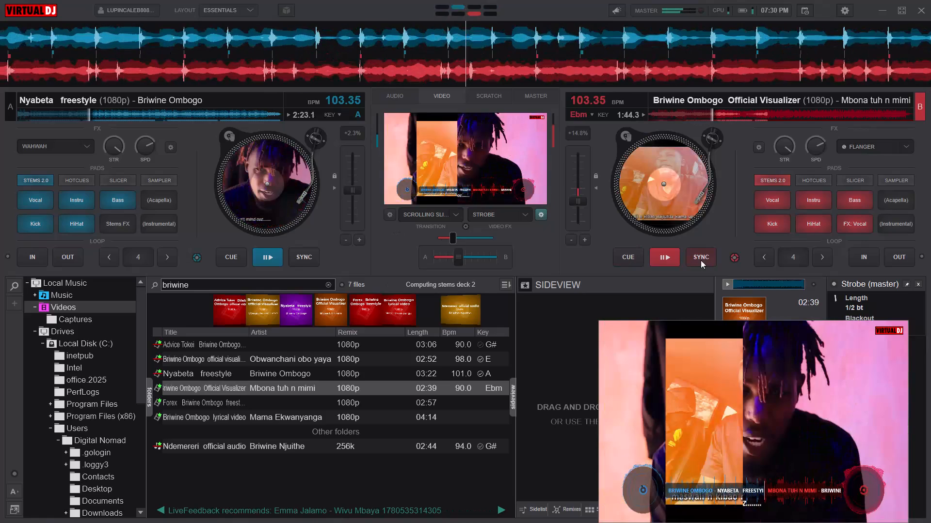
left_click(303, 257)
triple_click(303, 257)
left_click(303, 257)
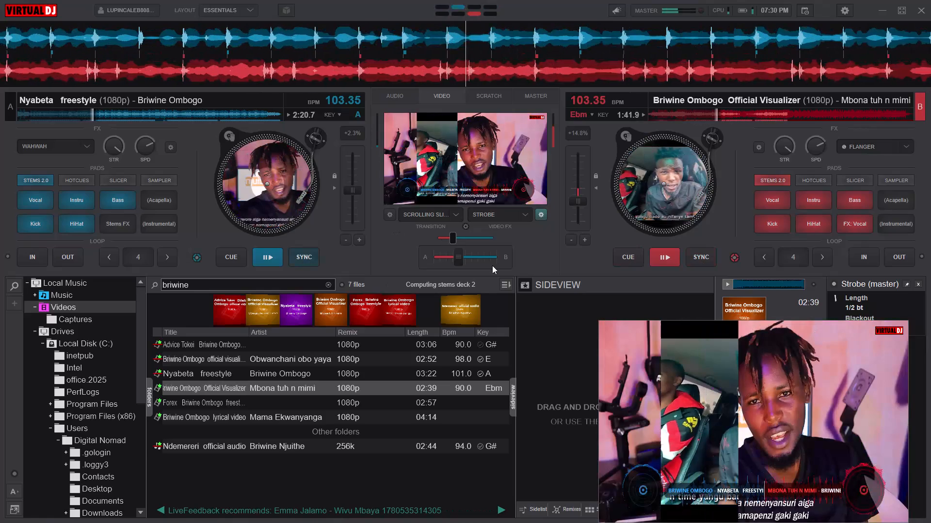
Fade the audio crossfader to deck B, swing it back towards deck A and the centre, and return it fully to deck B.
left_click_drag(473, 254, 537, 247)
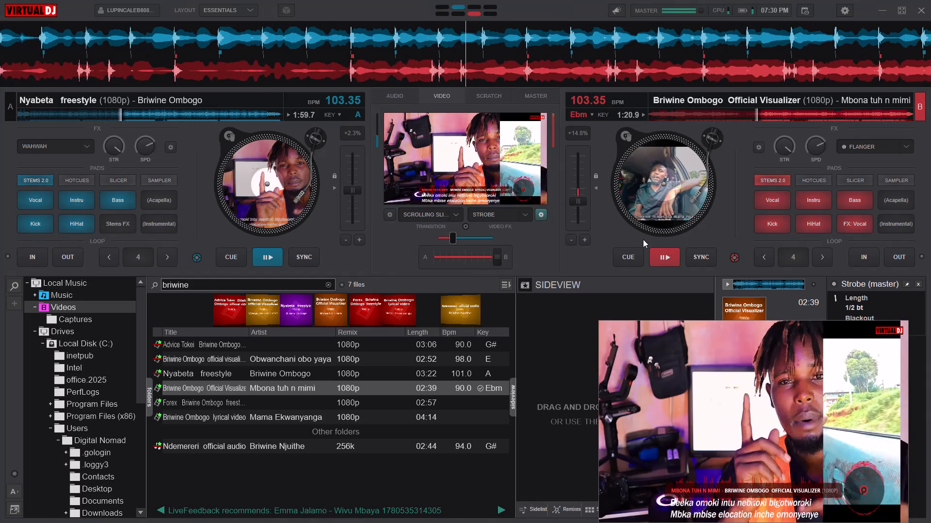
double_click(220, 402)
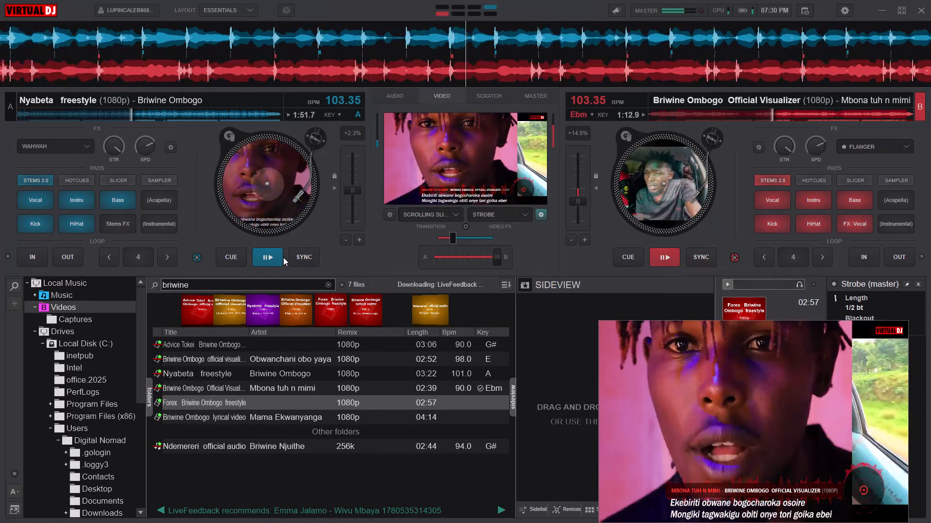
left_click_drag(490, 256, 446, 257)
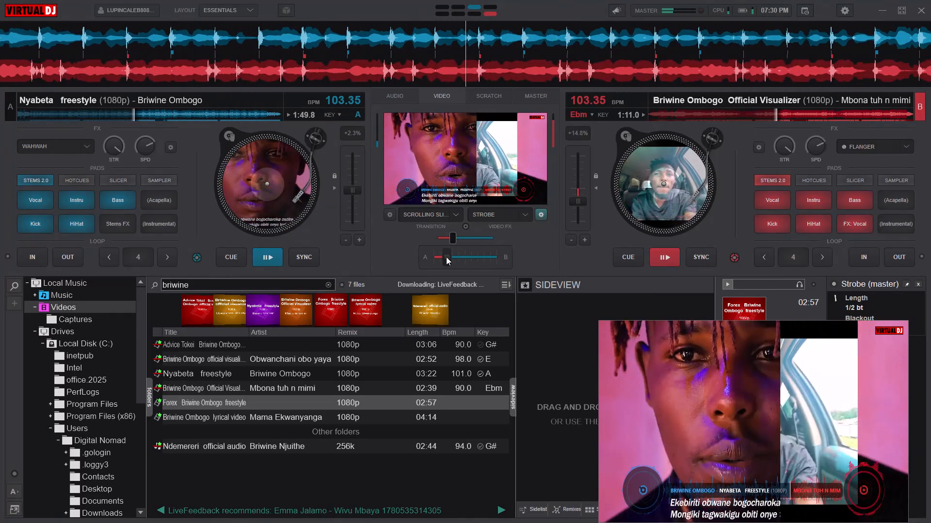
left_click_drag(446, 257, 467, 258)
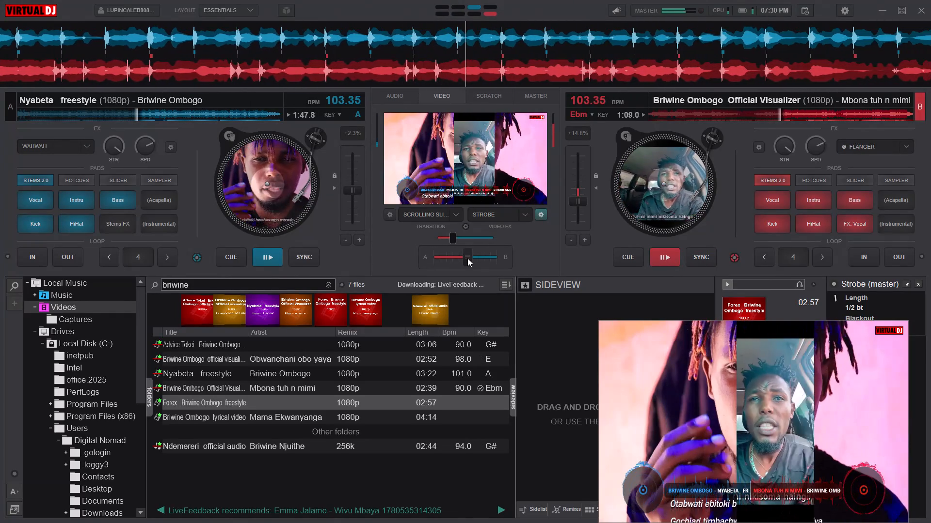
left_click_drag(467, 258, 505, 260)
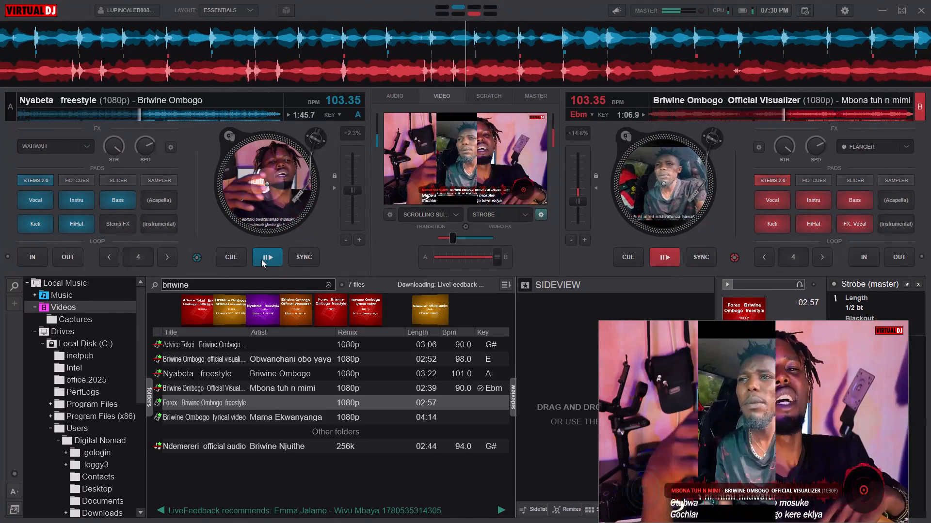
Pause deck A, load the Forex freestyle video onto it, and play it in sync with deck B.
left_click(261, 259)
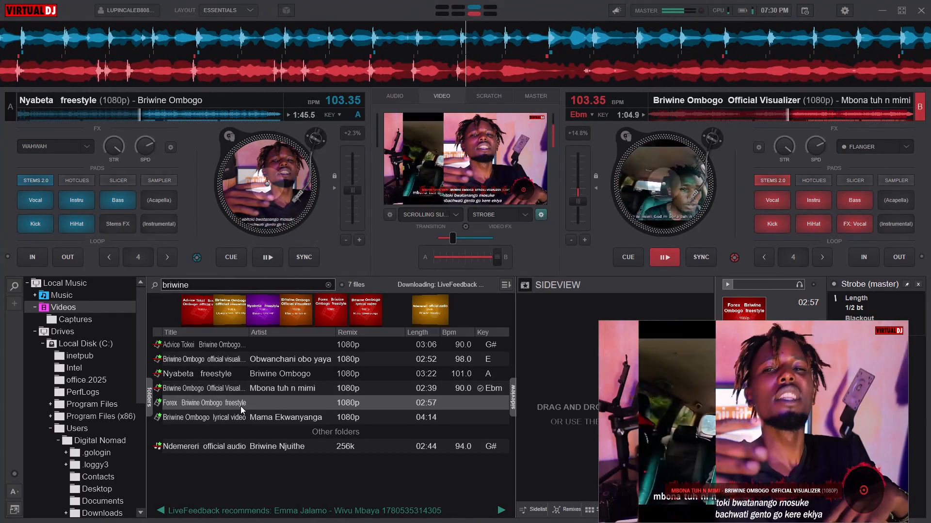
double_click(241, 406)
left_click(304, 254)
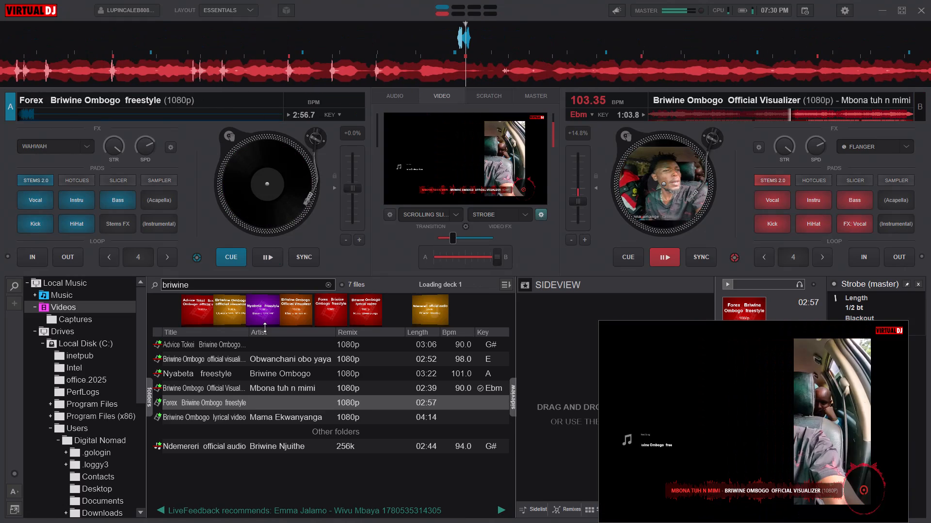
left_click_drag(304, 254, 267, 257)
left_click(267, 257)
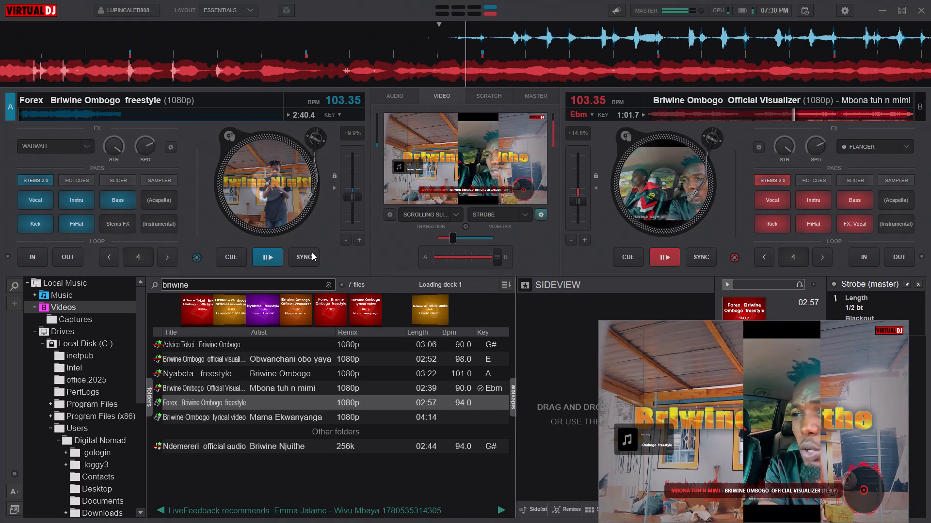
Move the audio crossfader near the centre and re-sync deck A with deck B to blend in the Forex freestyle.
left_click(472, 256)
left_click(308, 258)
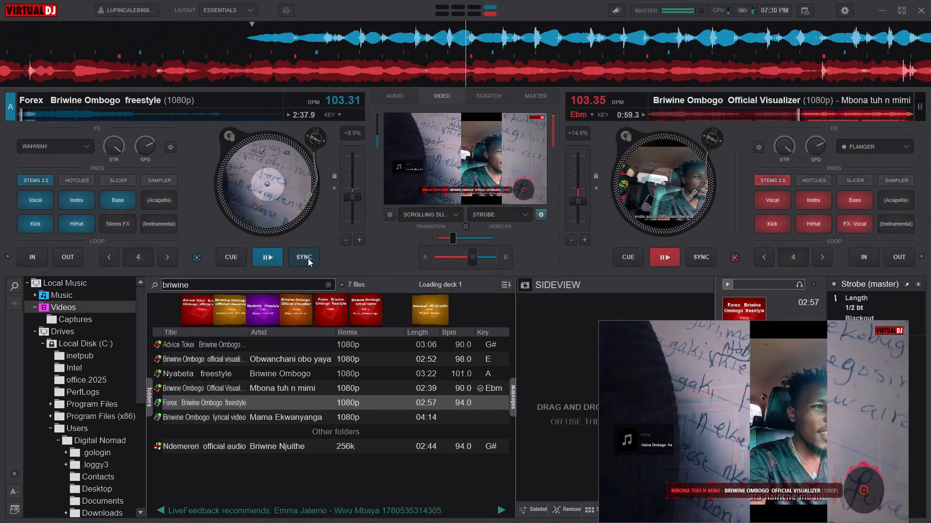
triple_click(308, 258)
triple_click(308, 258)
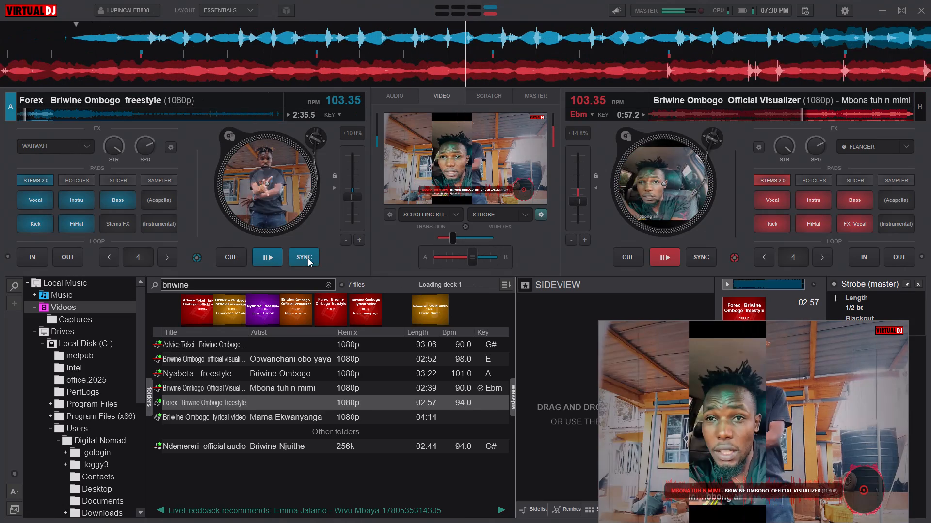
triple_click(308, 258)
triple_click(308, 258)
triple_click(308, 258)
triple_click(308, 258)
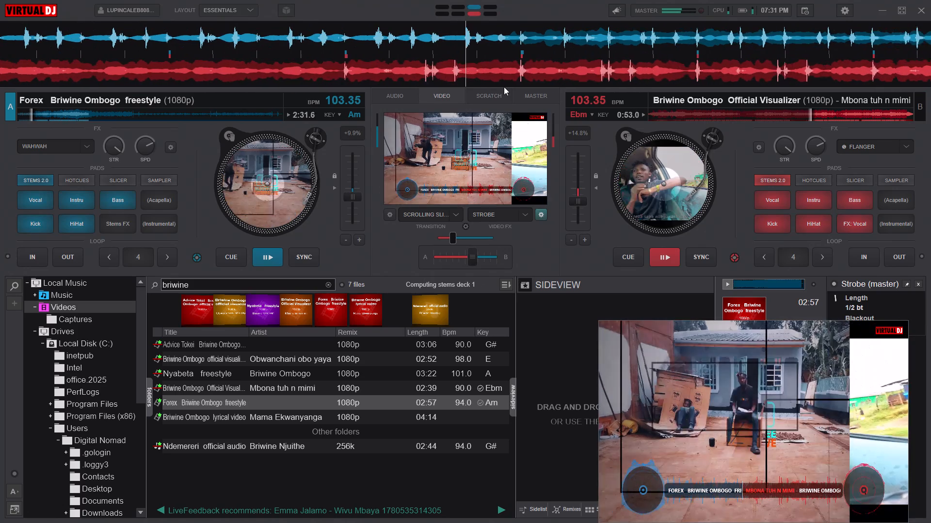
Stop the running Dj koki recording.
left_click(495, 98)
left_click(530, 92)
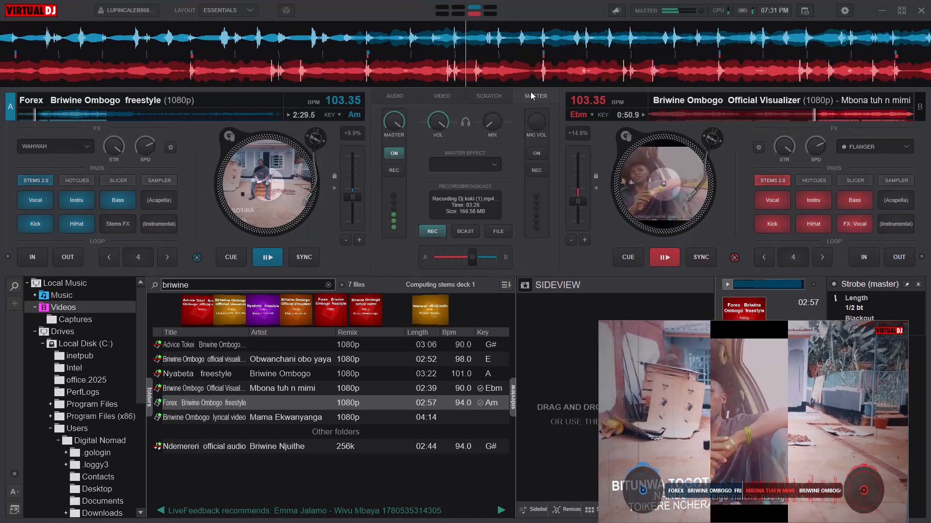
left_click(426, 226)
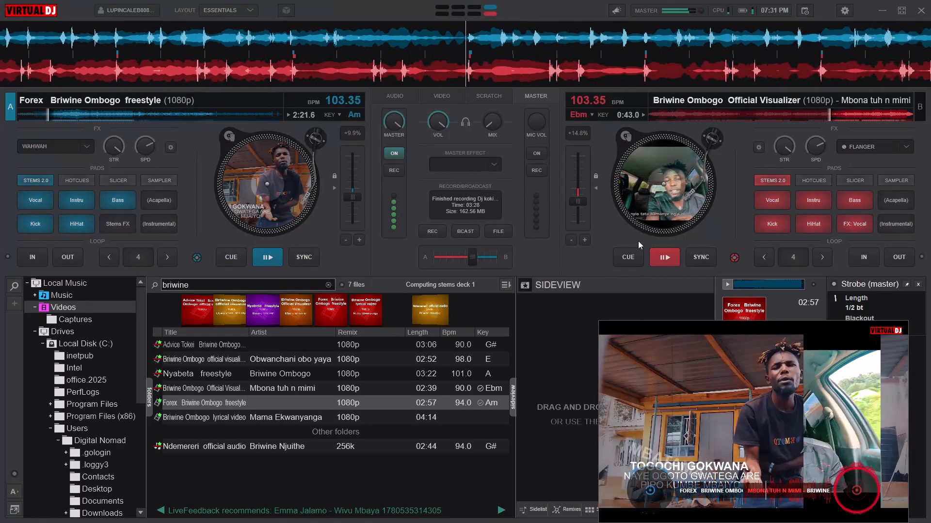
Pause deck B, load Ndemereri official audio onto it, and move its playback position back to the beginning.
left_click(671, 252)
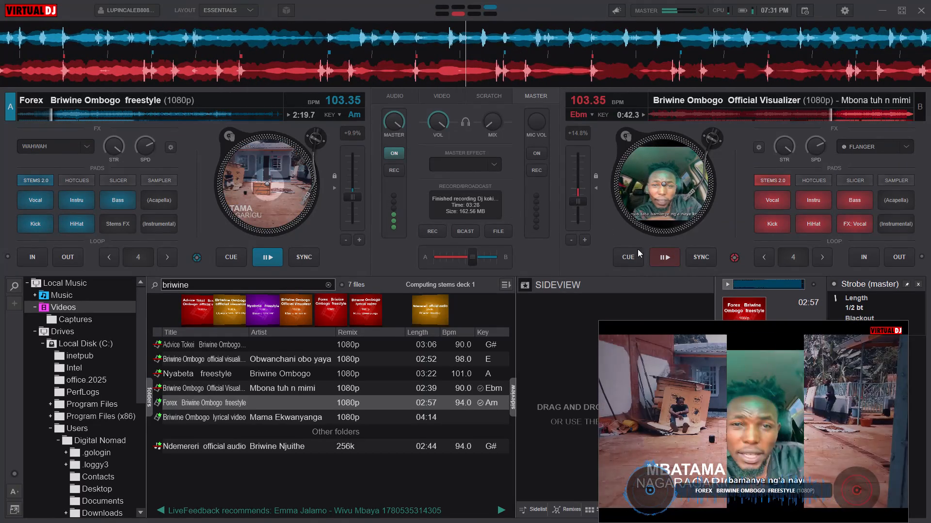
double_click(224, 450)
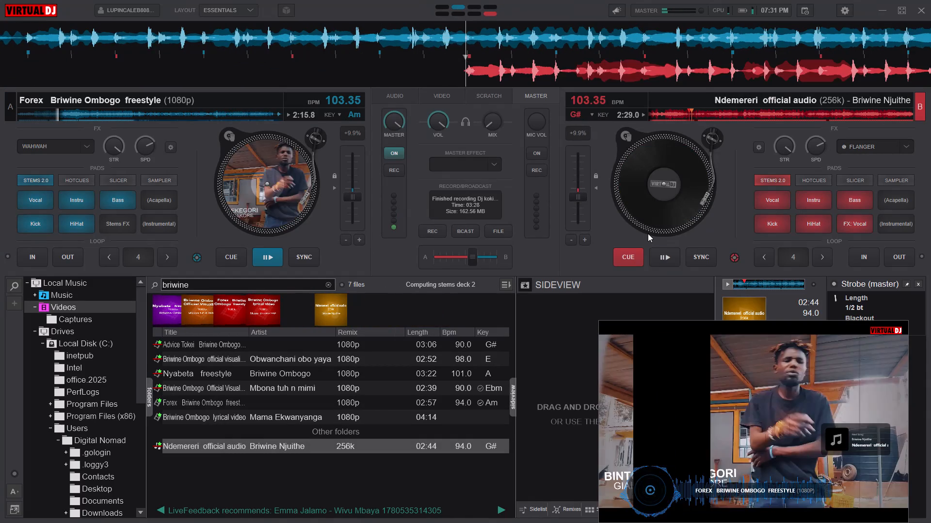
left_click_drag(696, 112, 669, 114)
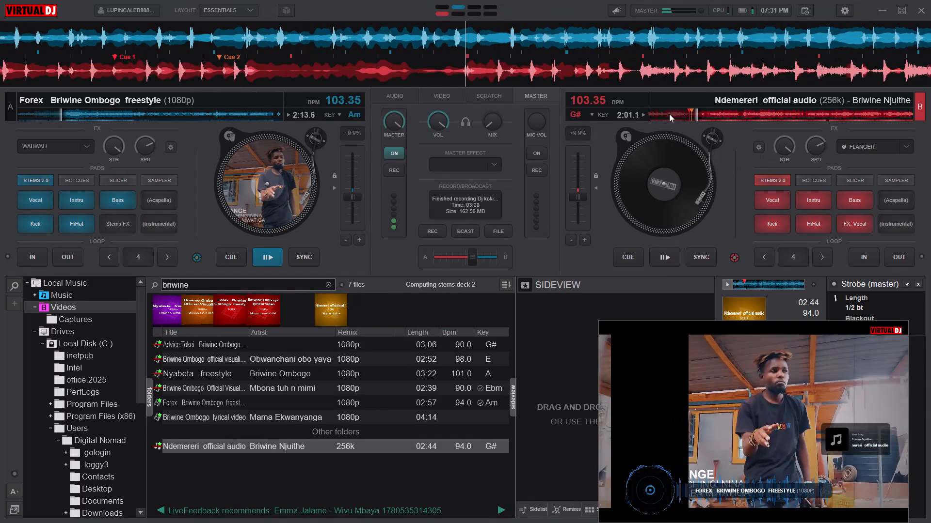
left_click_drag(669, 114, 601, 117)
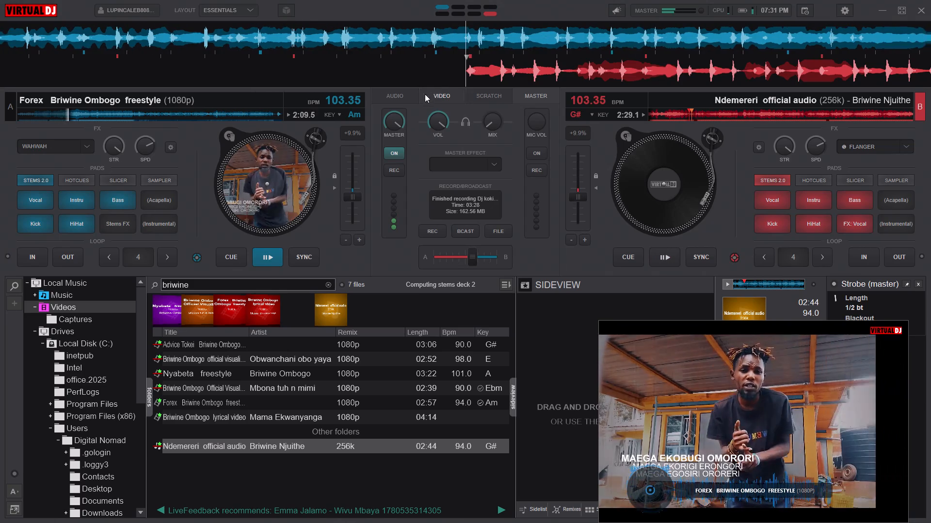
Switch the video transition to Satellite Boom.
left_click(448, 99)
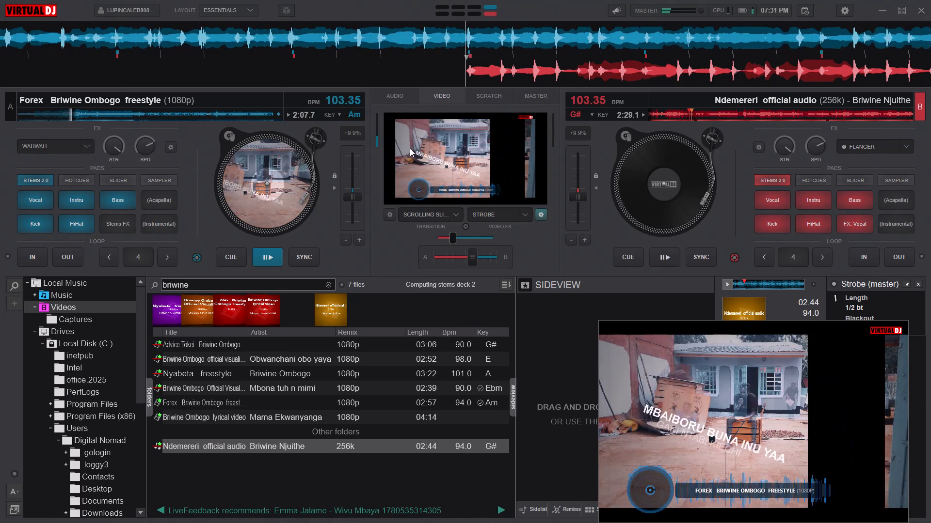
left_click(454, 214)
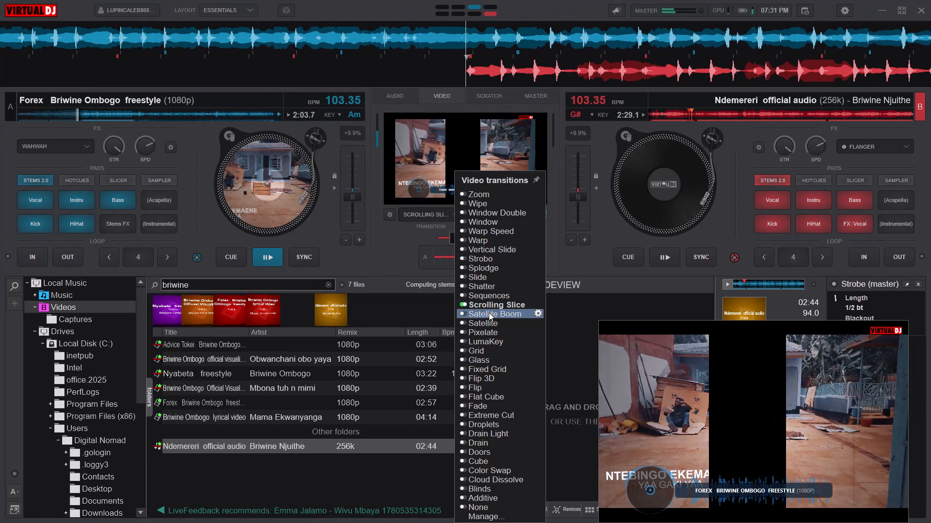
left_click(493, 314)
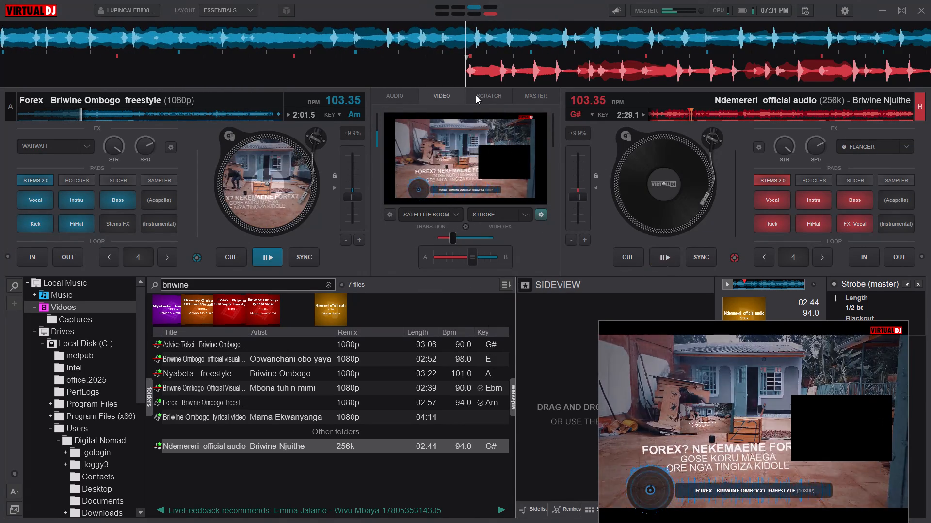
Enable recording for the master output.
left_click(476, 94)
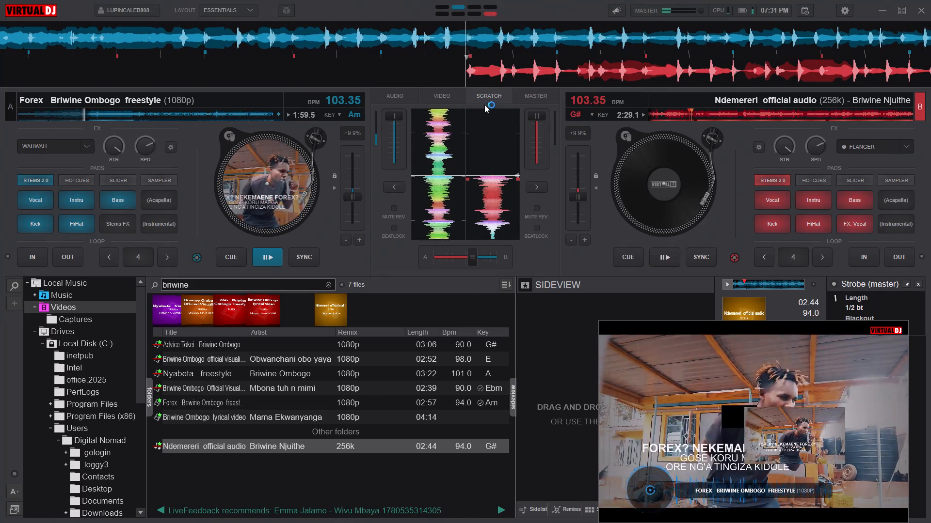
left_click(539, 94)
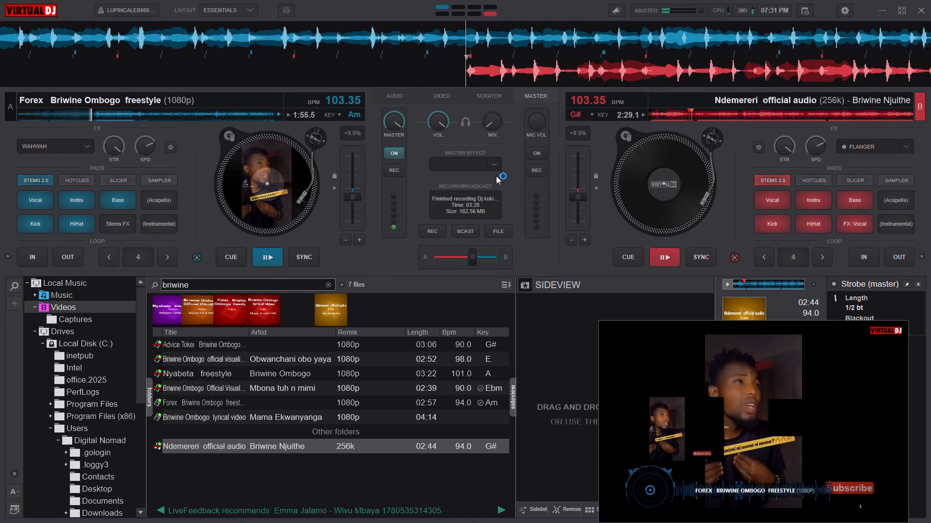
left_click(396, 175)
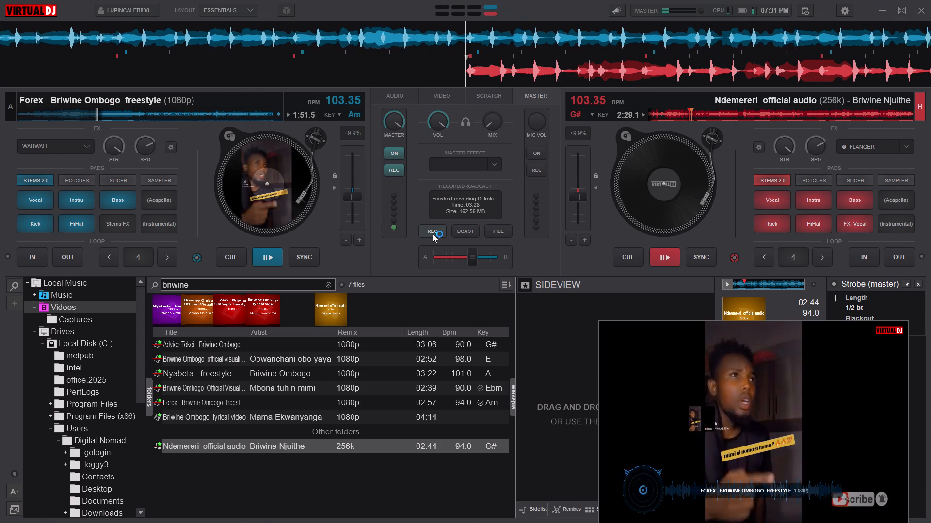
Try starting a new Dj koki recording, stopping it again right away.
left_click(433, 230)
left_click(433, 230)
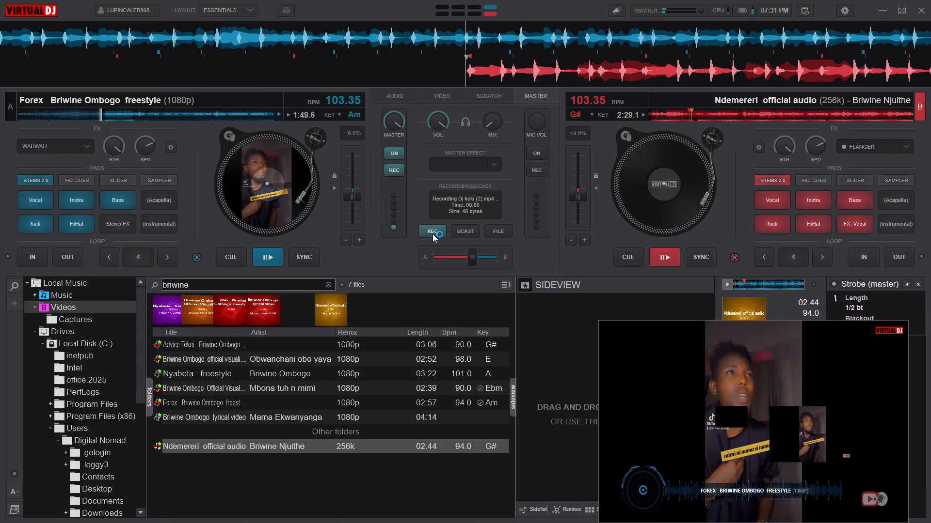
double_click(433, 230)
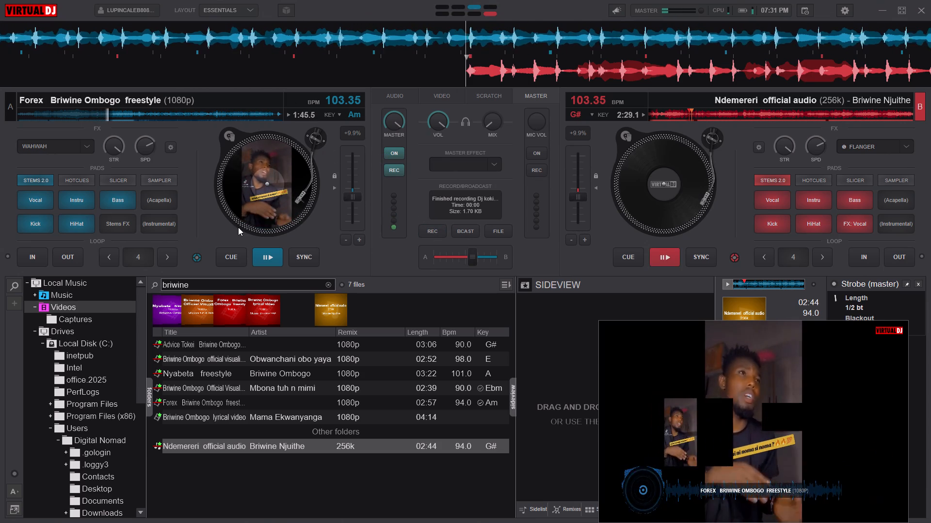
Pause deck A and rewind the tracks on both decks to the beginning.
left_click(261, 255)
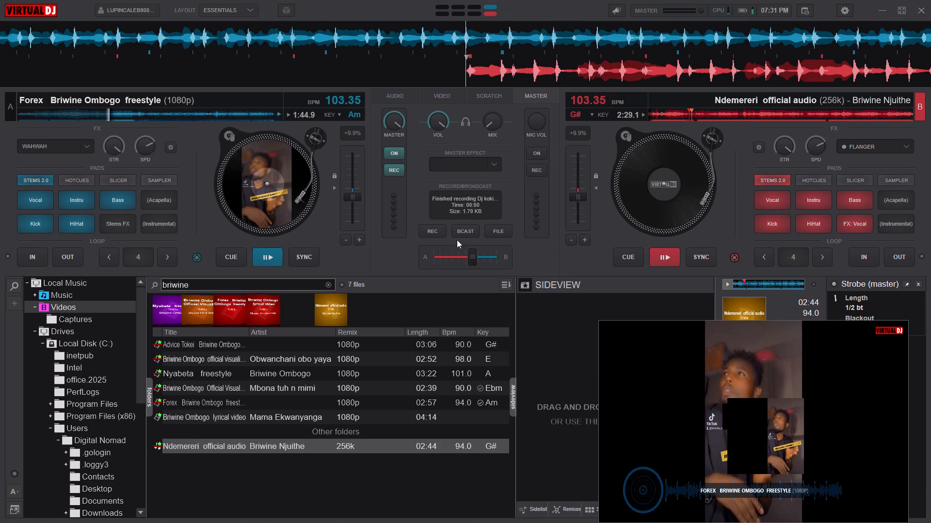
left_click_drag(689, 116, 570, 122)
left_click_drag(121, 114, 0, 132)
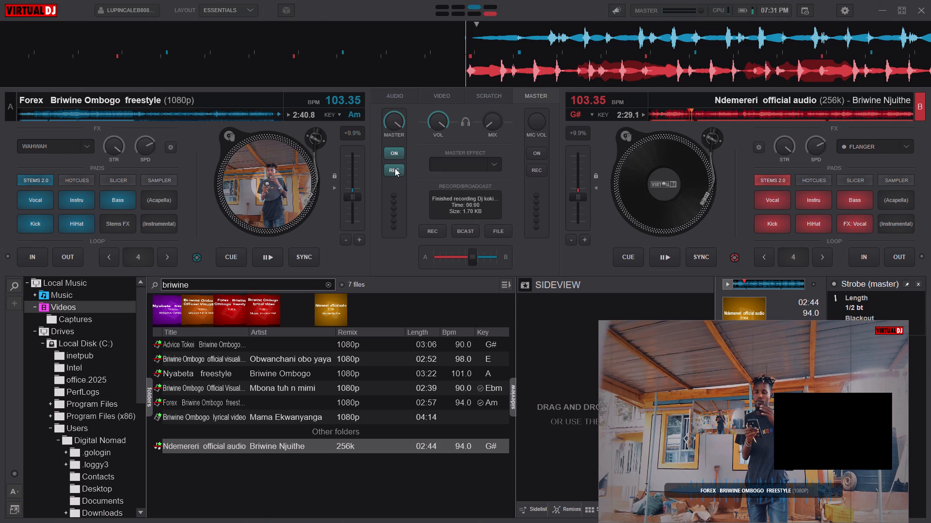
Start a new Dj koki recording and play the Forex freestyle on deck A from the beginning.
left_click(432, 232)
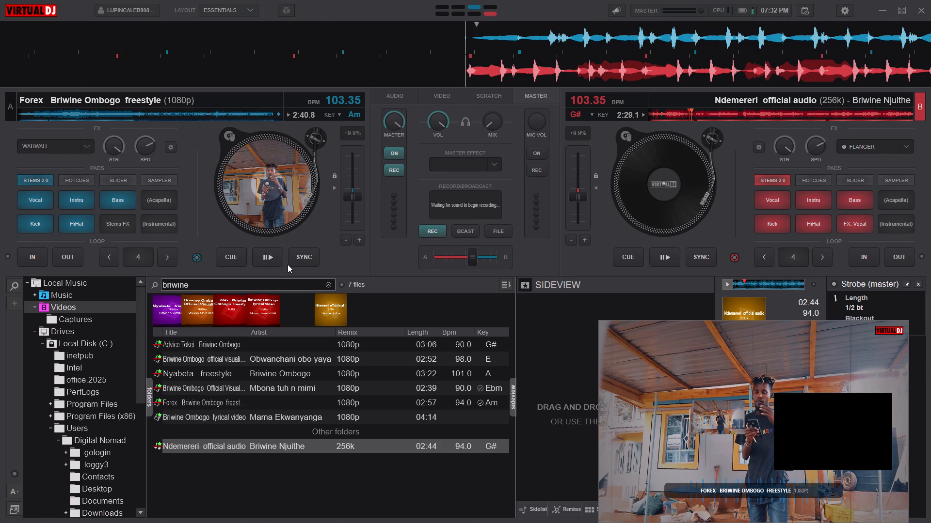
left_click(301, 262)
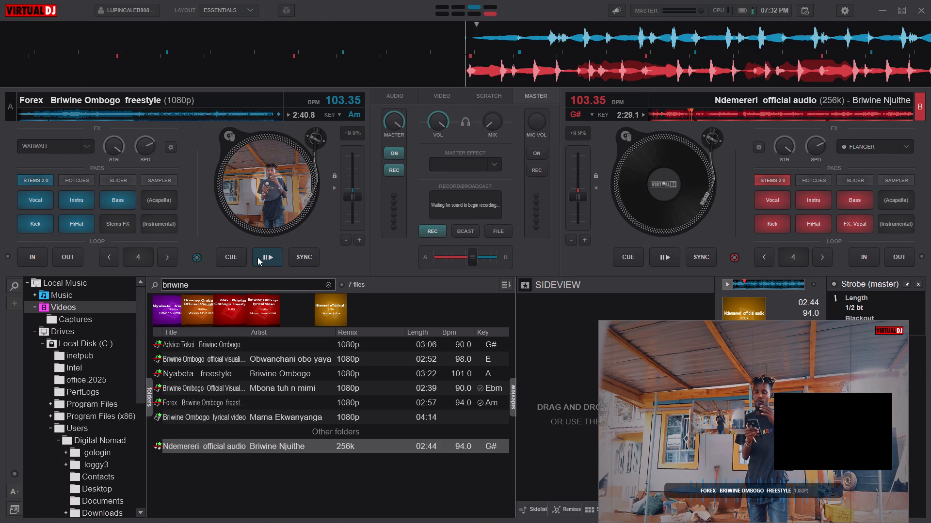
left_click(261, 257)
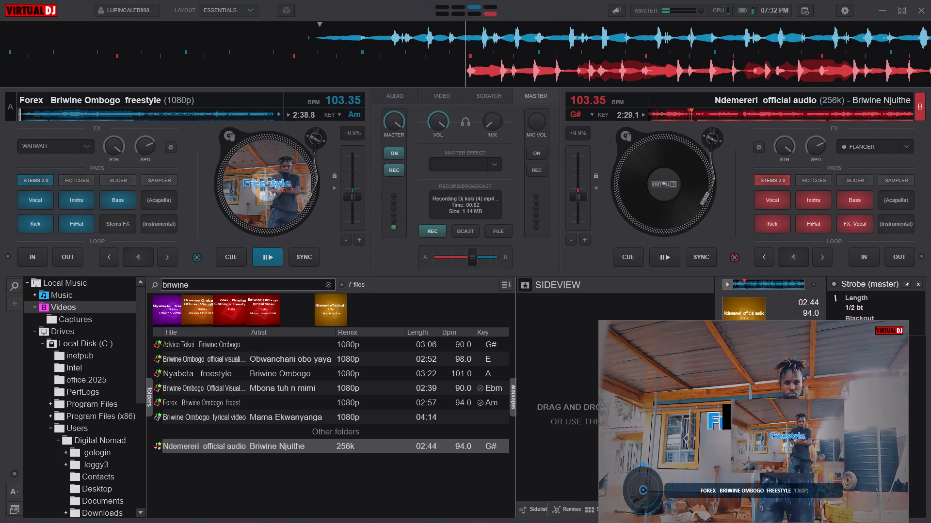
Play Ndemereri on deck B in sync with deck A.
left_click(701, 256)
left_click_drag(701, 256, 665, 258)
left_click(665, 258)
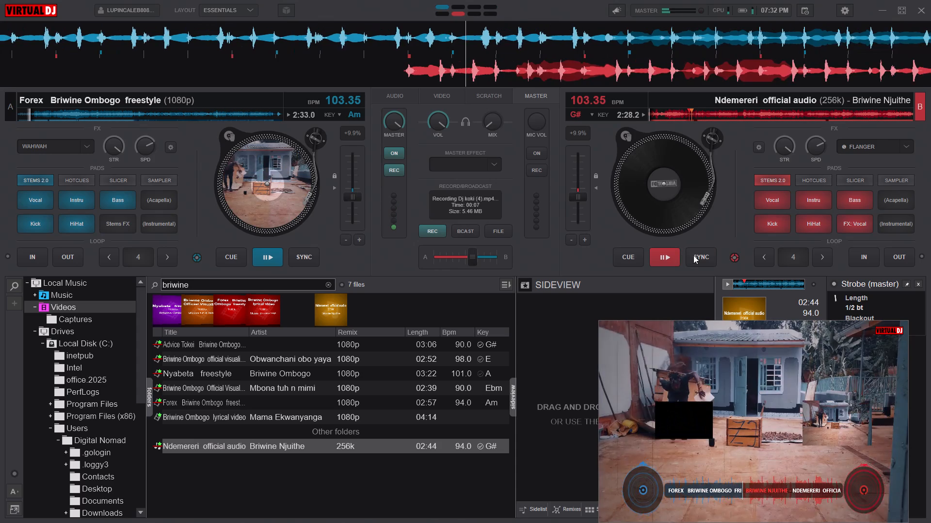
left_click(701, 257)
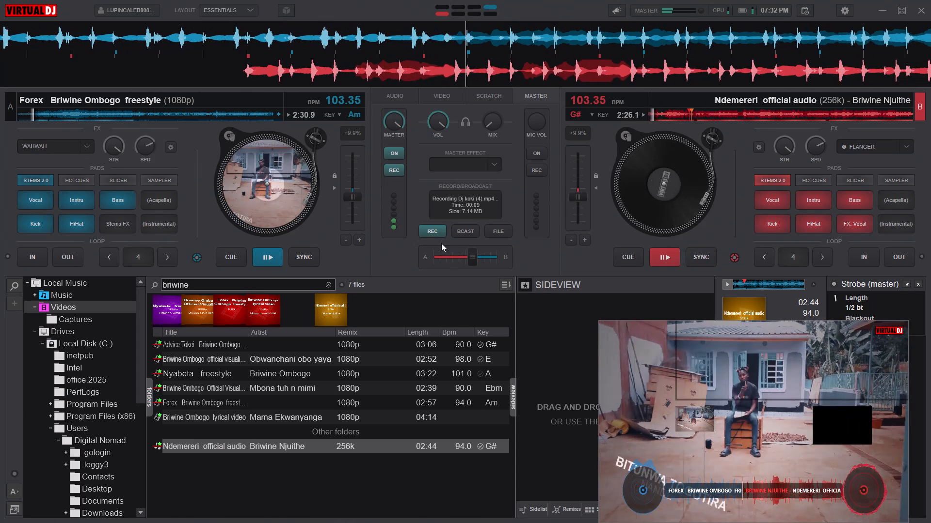
Sync deck A with deck B and move the audio crossfader fully to Ndemereri on deck B.
left_click(302, 257)
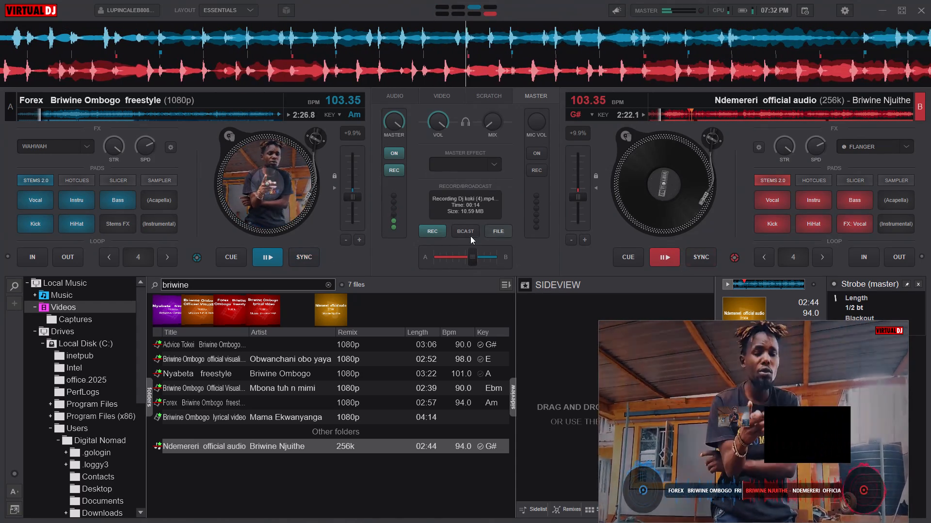
left_click_drag(482, 259, 523, 258)
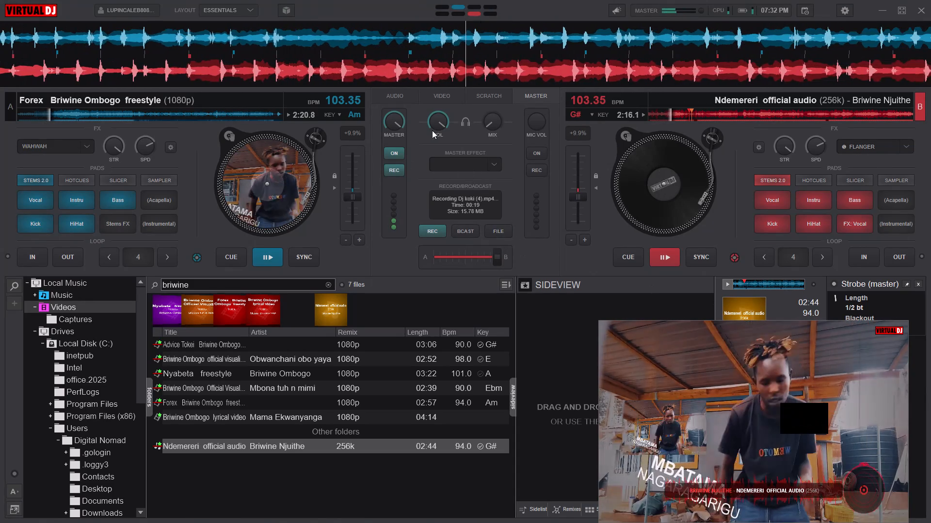
In the video mixer, move the video crossfader fully to deck A's side, leaving the Satellite Boom transition selected.
left_click(437, 93)
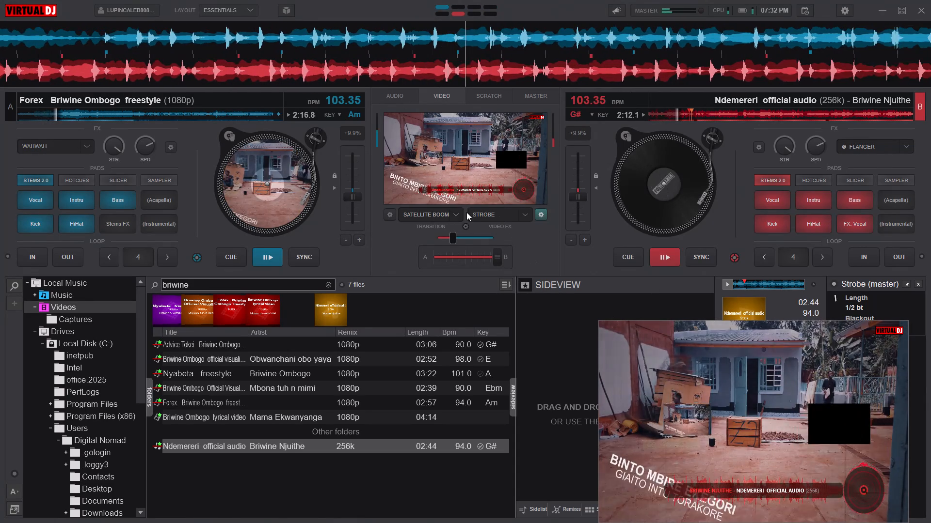
left_click(457, 215)
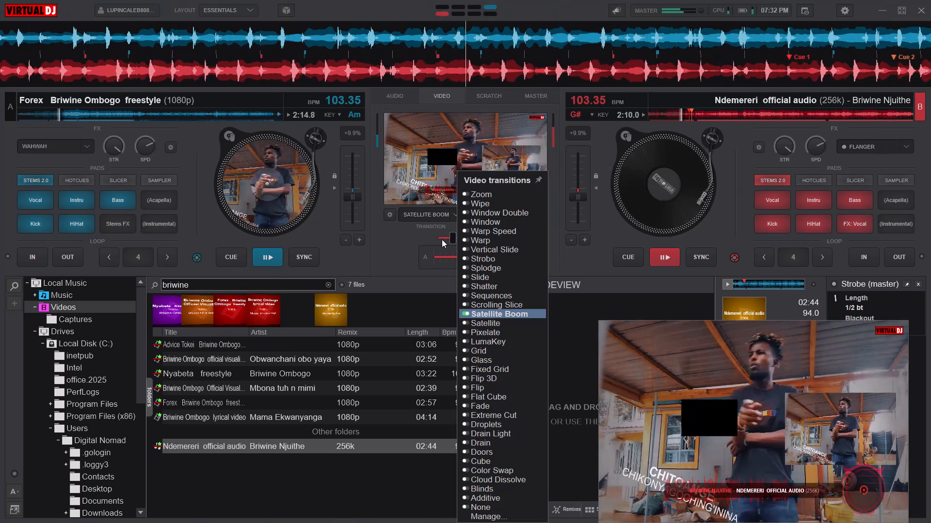
left_click(445, 238)
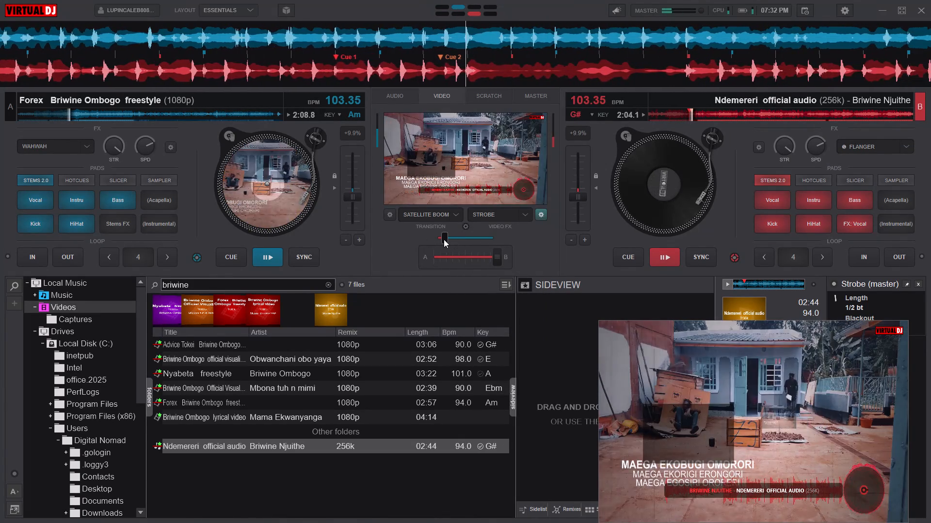
left_click_drag(444, 239, 407, 239)
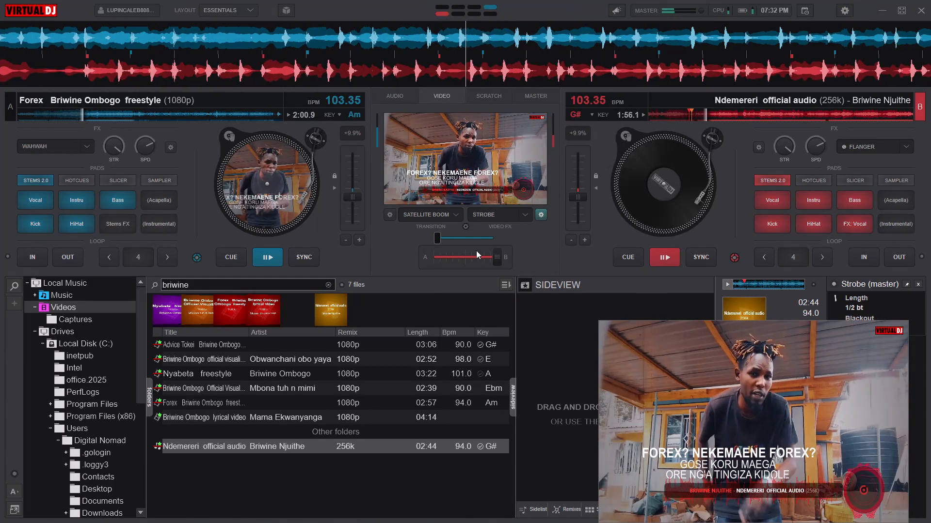
Resync deck A and bring the audio crossfader back fully to the Forex freestyle on deck A.
left_click(463, 255)
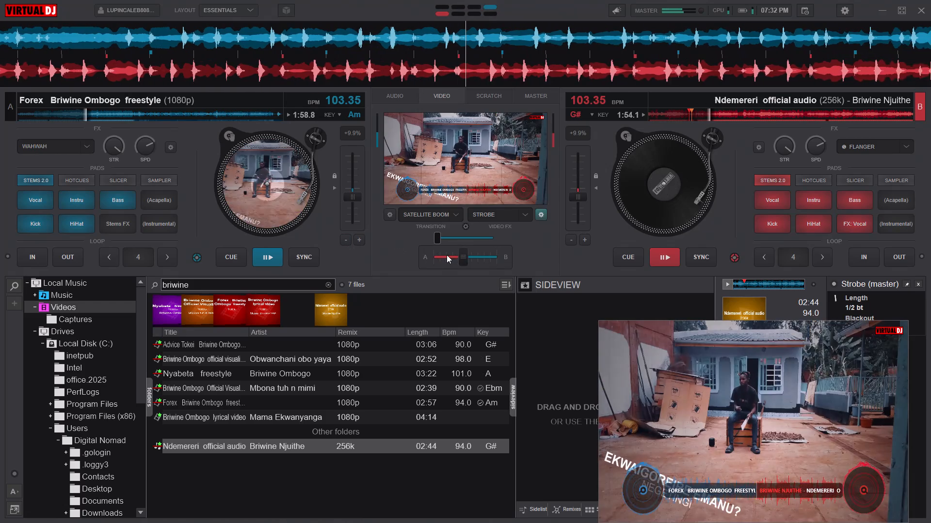
left_click(310, 256)
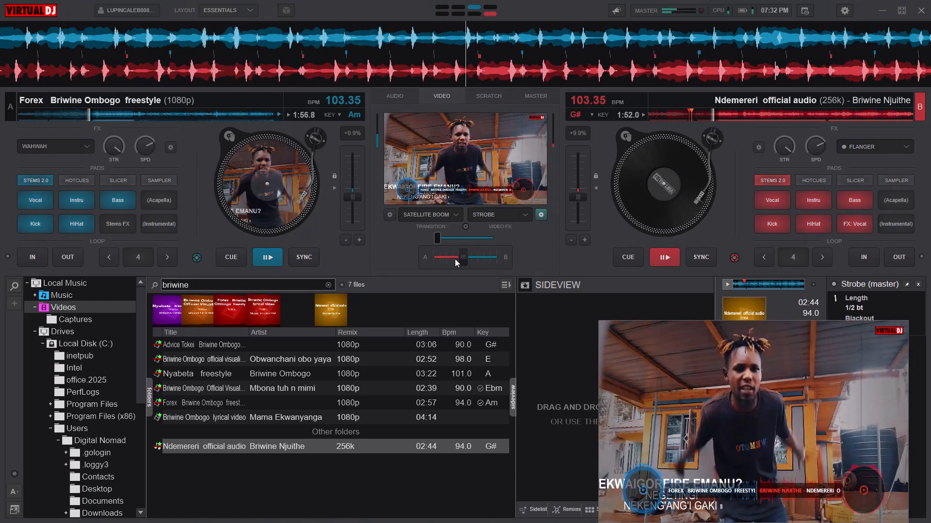
left_click_drag(455, 259, 368, 263)
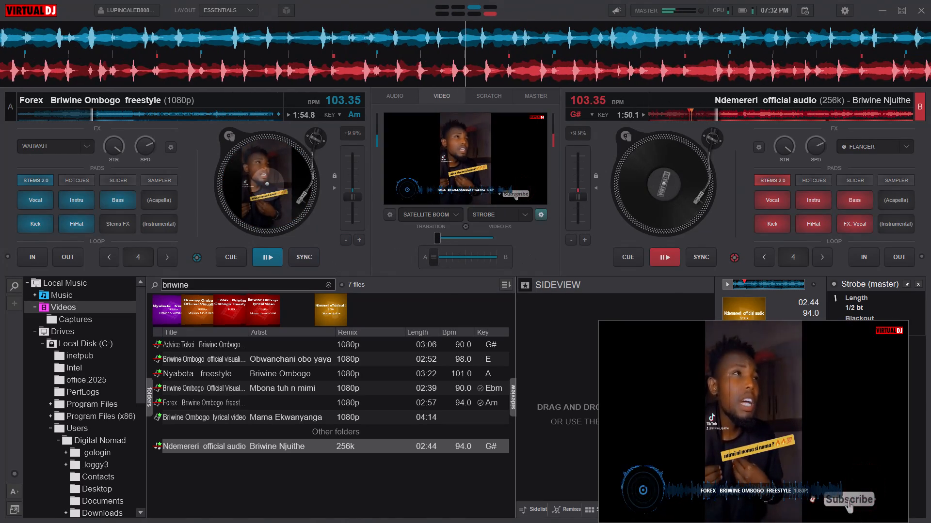
Jump the Forex freestyle on deck A back to near its start and resync it with deck B.
left_click(39, 108)
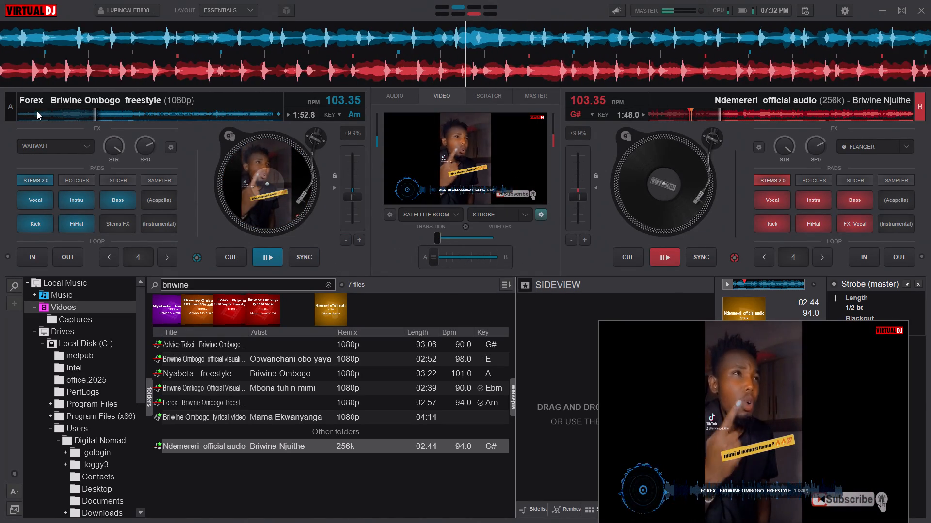
left_click(33, 112)
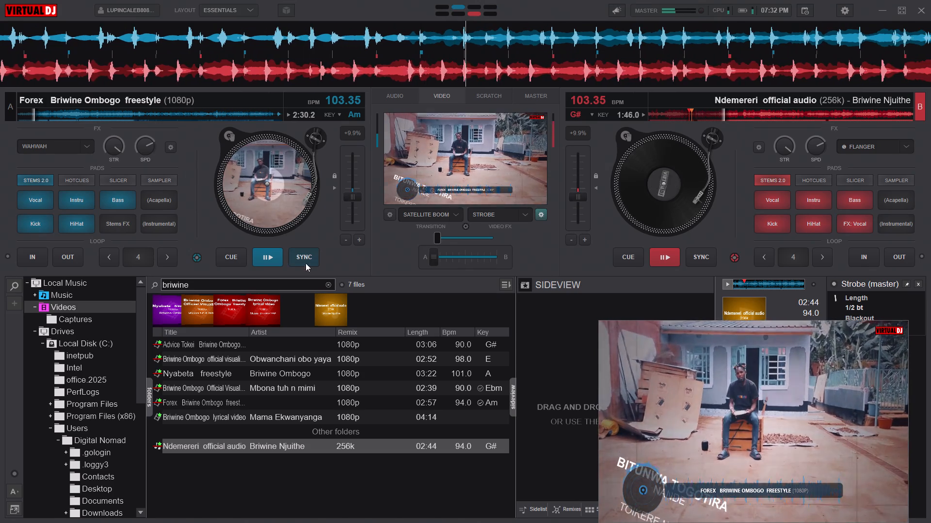
left_click(313, 267)
left_click(302, 257)
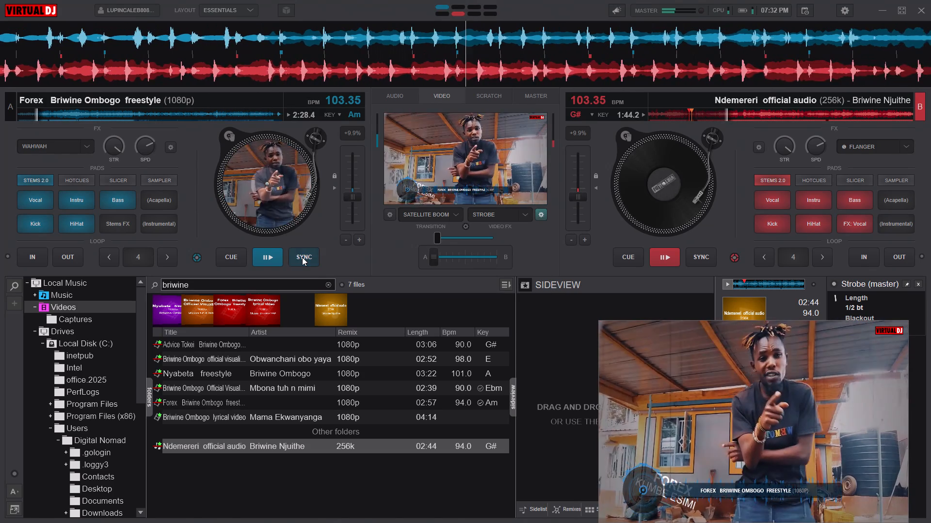
Blend from deck A into Ndemereri, moving the audio crossfader through the middle and fully to deck B.
left_click_drag(468, 261, 468, 261)
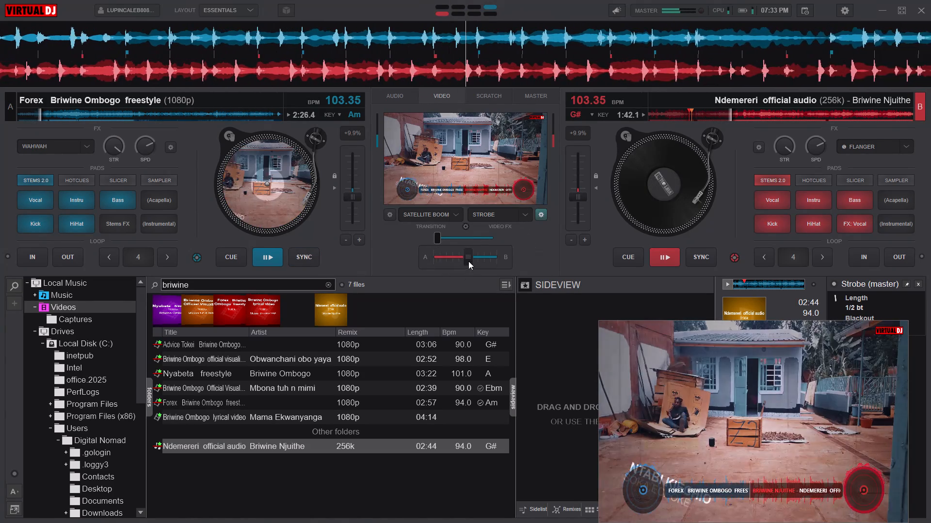
left_click_drag(468, 261, 508, 260)
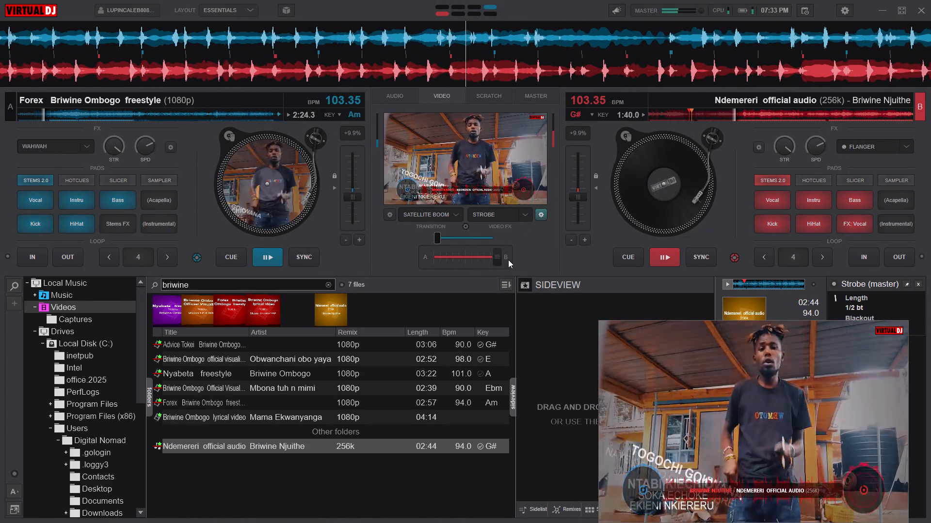
left_click_drag(508, 260, 509, 260)
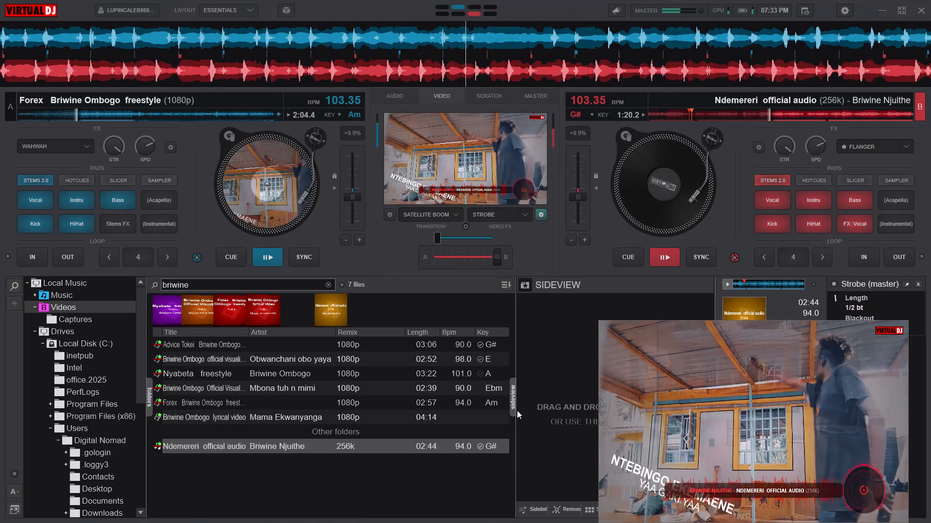
Pause both decks and stop the Dj koki recording.
left_click(663, 254)
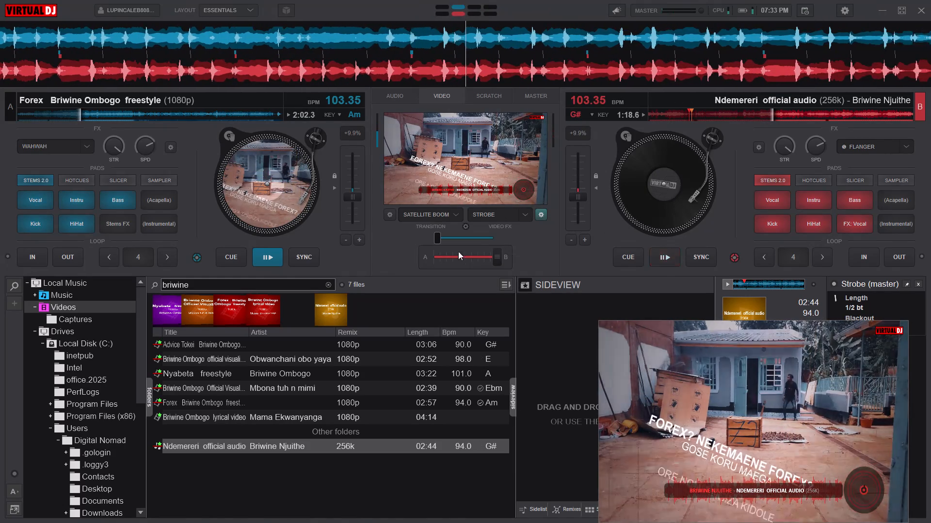
left_click(275, 262)
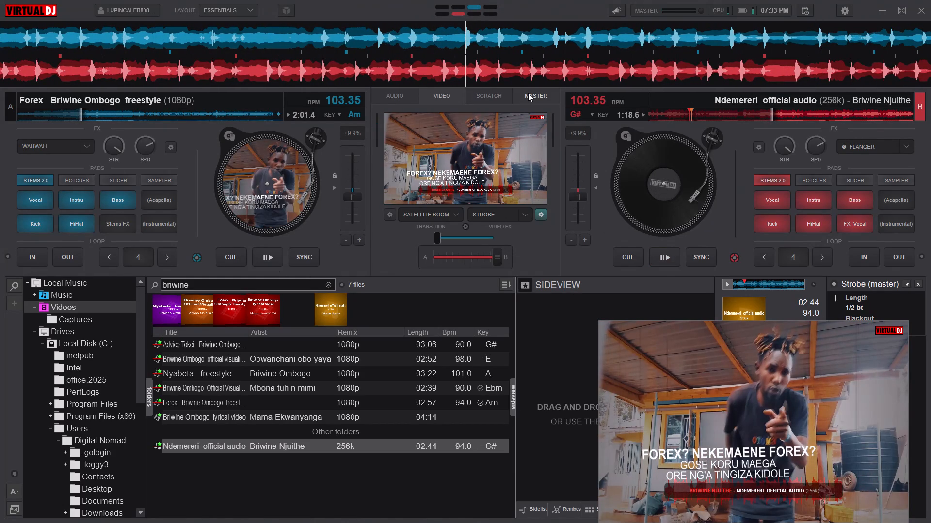
left_click(528, 93)
left_click(437, 230)
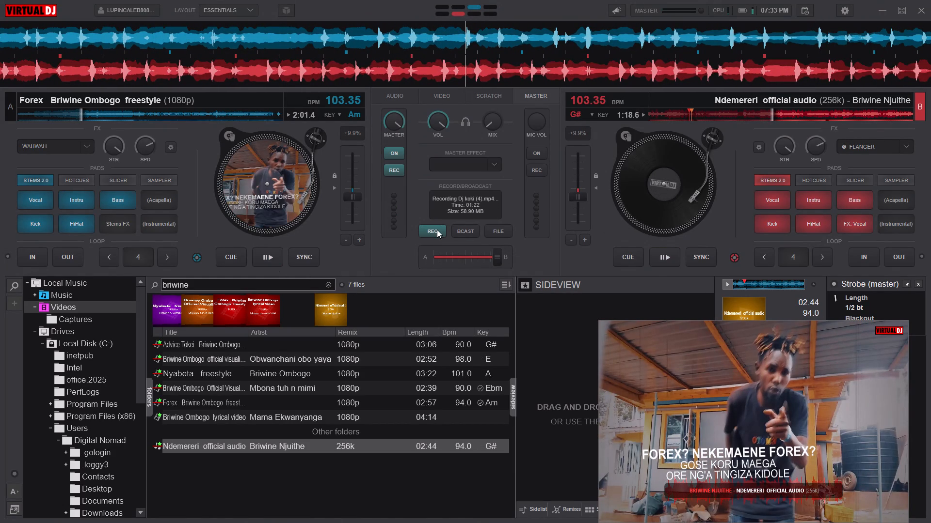